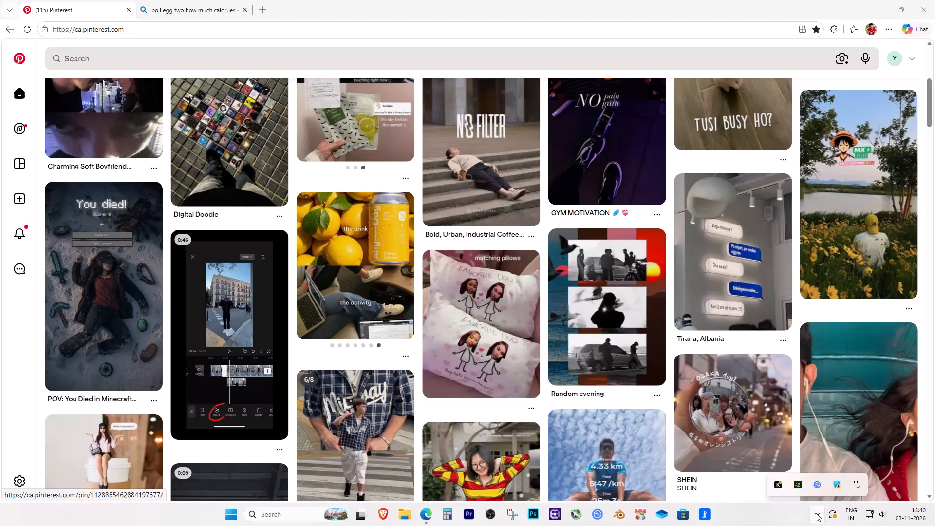
# Browse the Pinterest feed and open the Gucci FW15 catalogue pin from the Street fashion men board.
pyautogui.click(816, 512)
pyautogui.scroll(4, 454, 395)
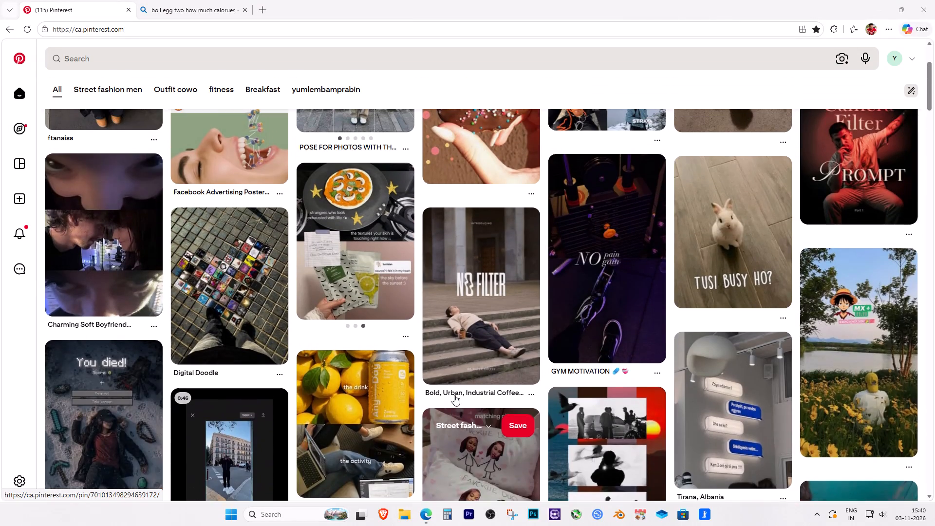
pyautogui.scroll(5, 454, 395)
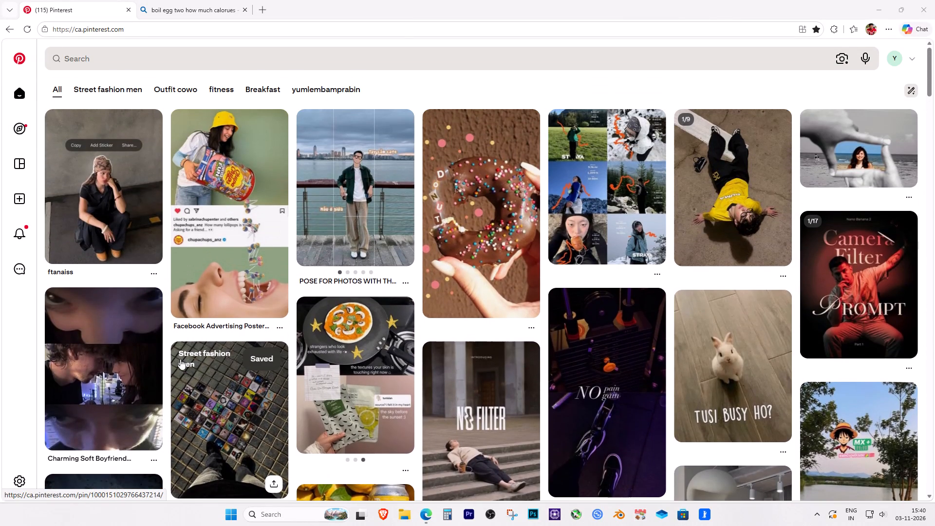
pyautogui.scroll(-9, 180, 359)
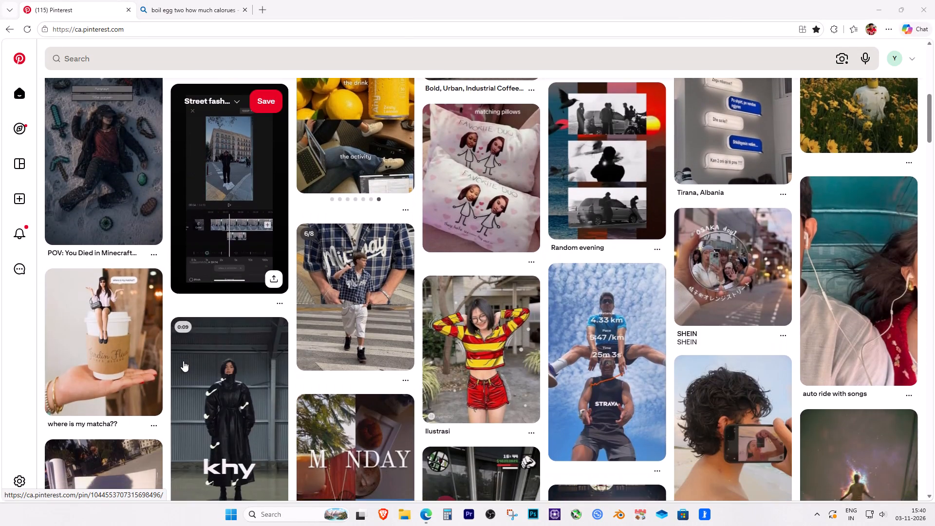
pyautogui.scroll(3, 184, 359)
pyautogui.scroll(8, 165, 217)
pyautogui.click(113, 89)
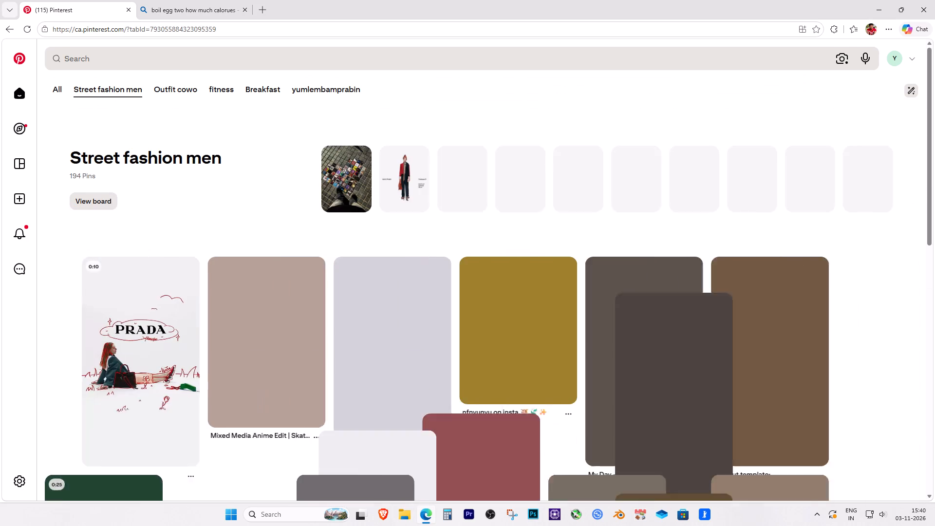
pyautogui.click(410, 170)
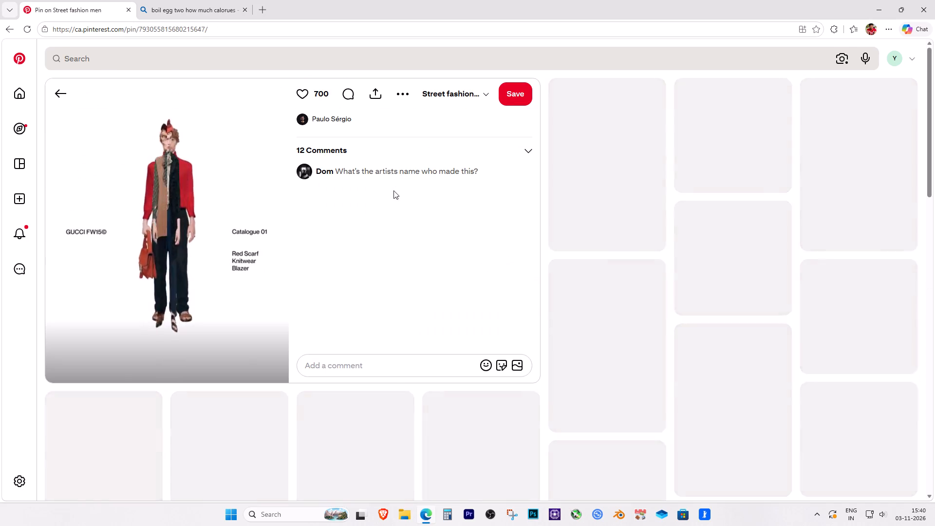
# Launch Adobe Premiere Pro and dismiss its system compatibility report.
pyautogui.click(469, 517)
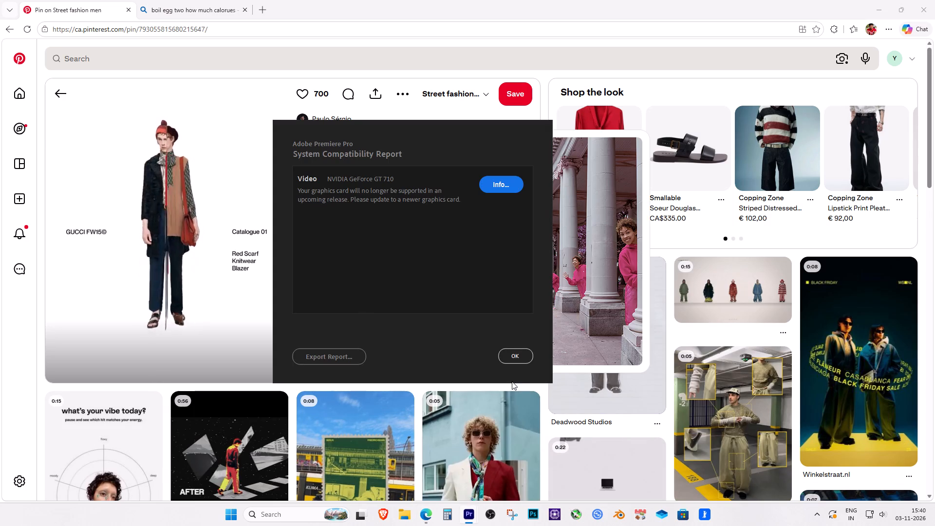
pyautogui.click(519, 357)
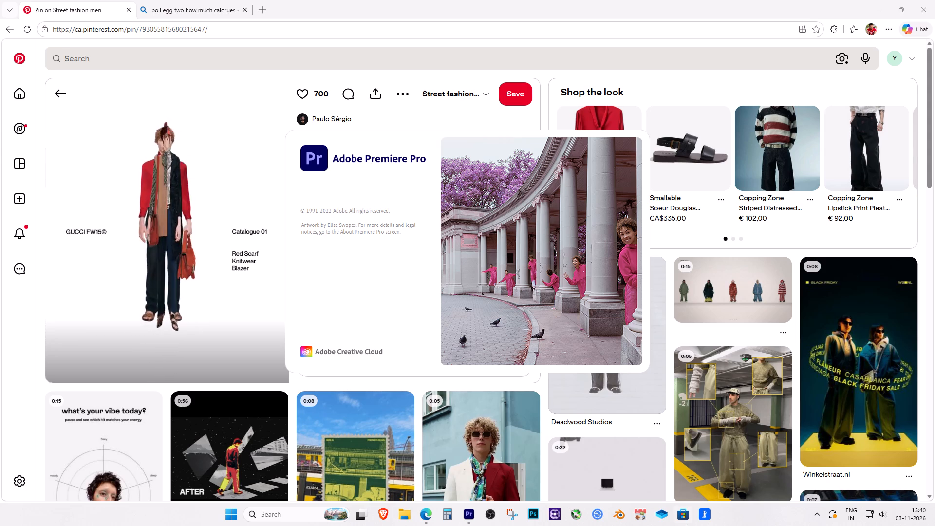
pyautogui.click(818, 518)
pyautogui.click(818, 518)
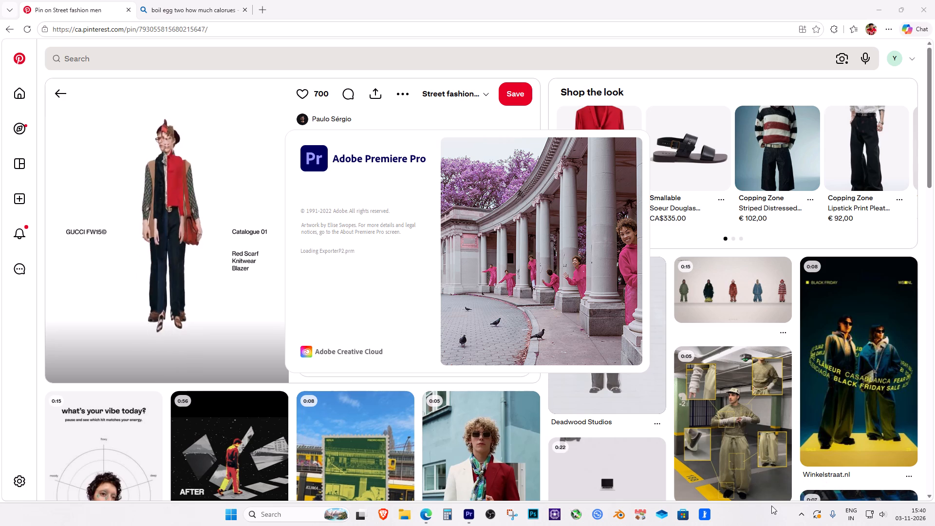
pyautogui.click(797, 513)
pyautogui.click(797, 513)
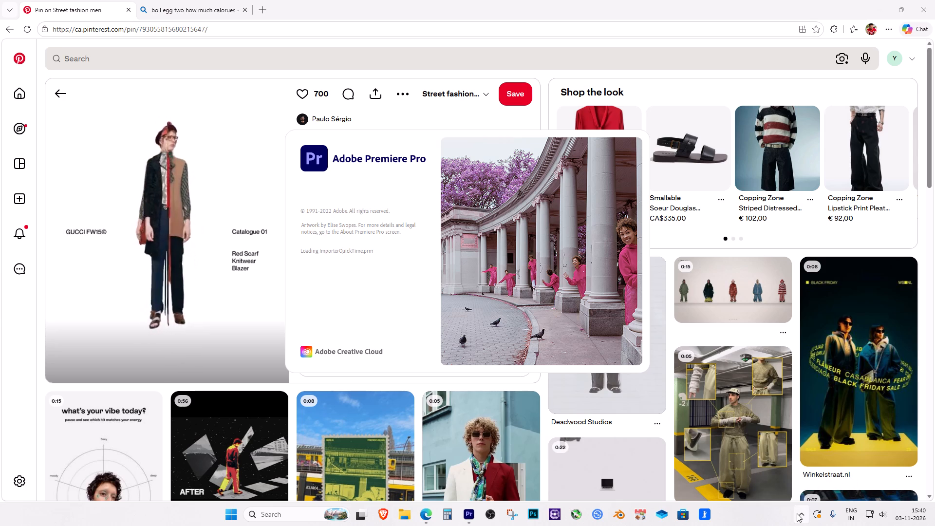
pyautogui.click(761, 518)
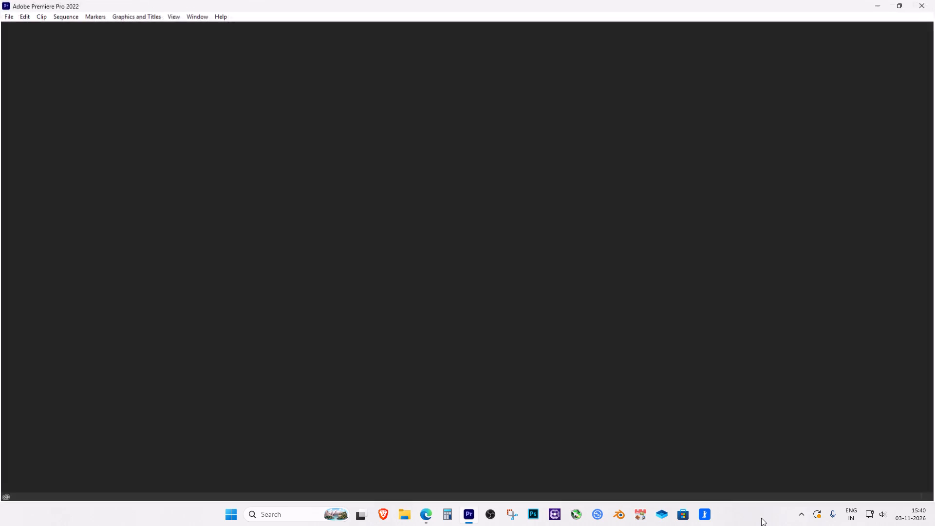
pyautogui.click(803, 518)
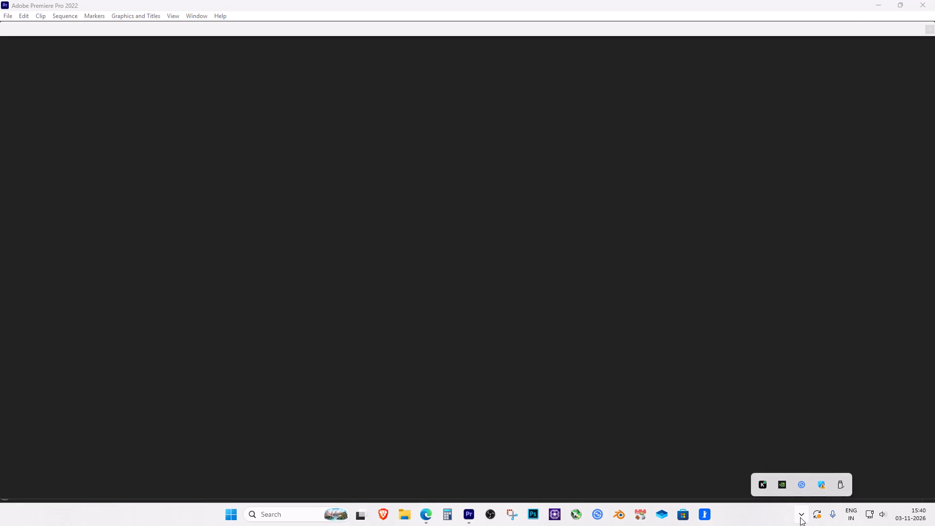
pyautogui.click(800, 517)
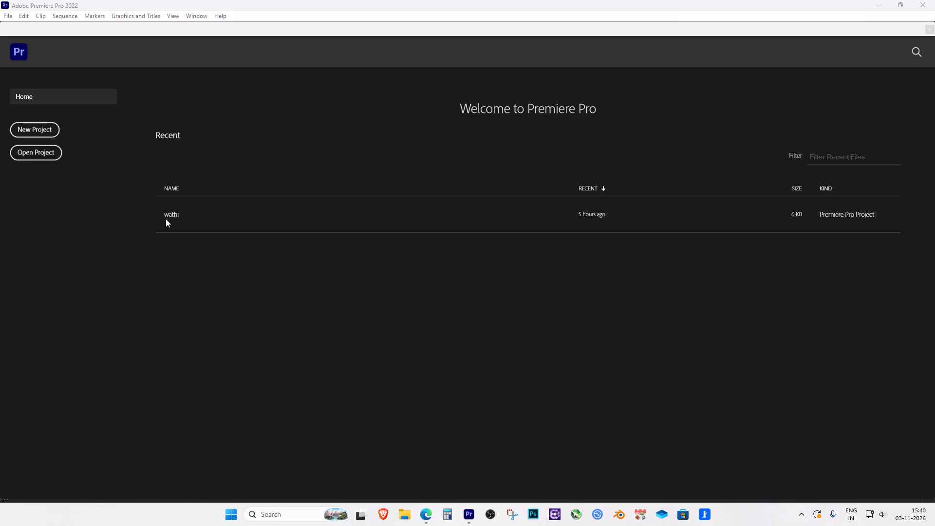
# Open the recent Premiere Pro project wathi.
pyautogui.click(206, 220)
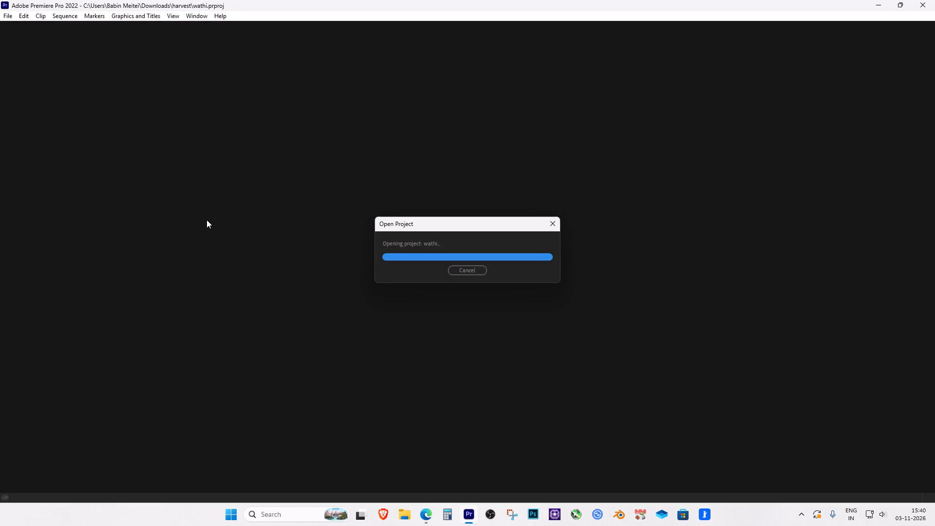
# Bring up the options of the Quick Share background app among the hidden system tray items and choose an entry.
pyautogui.click(795, 514)
pyautogui.click(795, 514)
pyautogui.click(794, 515)
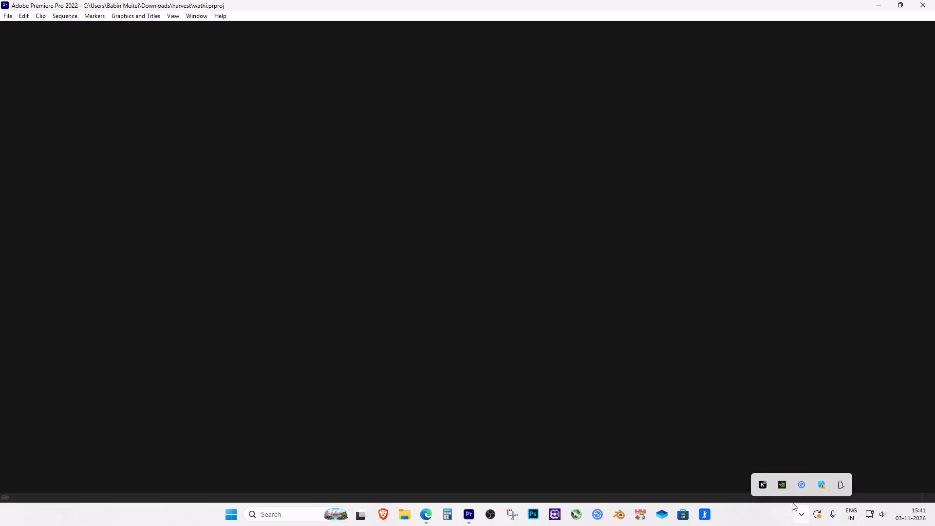
pyautogui.rightClick(800, 482)
pyautogui.click(825, 470)
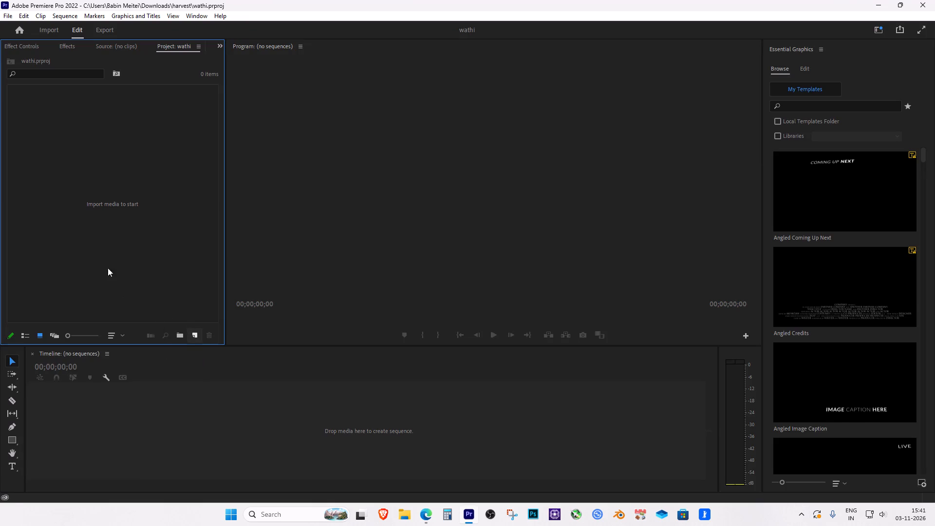
# Import the standing man photo IMG20261101154941.jpg from the harvest folder into the wathi project.
pyautogui.rightClick(100, 204)
pyautogui.click(133, 276)
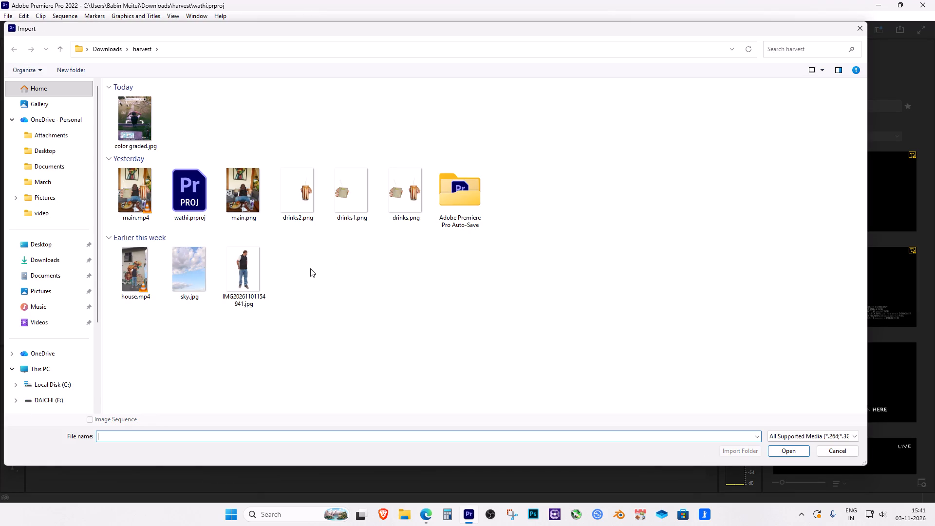
pyautogui.doubleClick(257, 269)
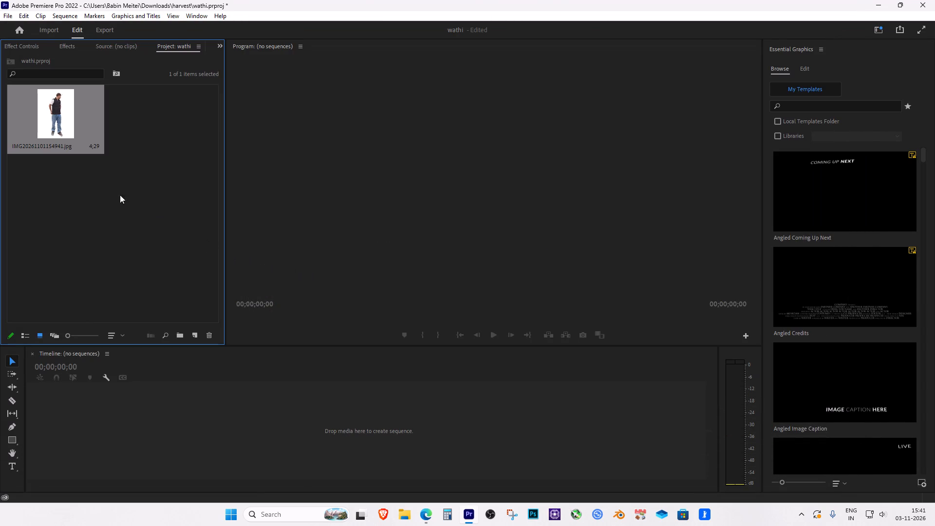
# Create a sequence from the imported photo by placing it in the empty timeline.
pyautogui.moveTo(58, 123); pyautogui.dragTo(364, 429)
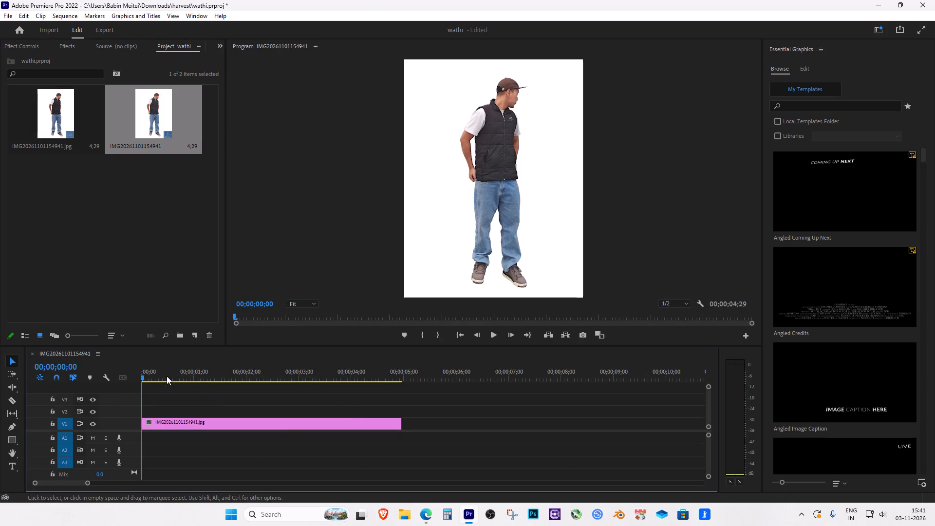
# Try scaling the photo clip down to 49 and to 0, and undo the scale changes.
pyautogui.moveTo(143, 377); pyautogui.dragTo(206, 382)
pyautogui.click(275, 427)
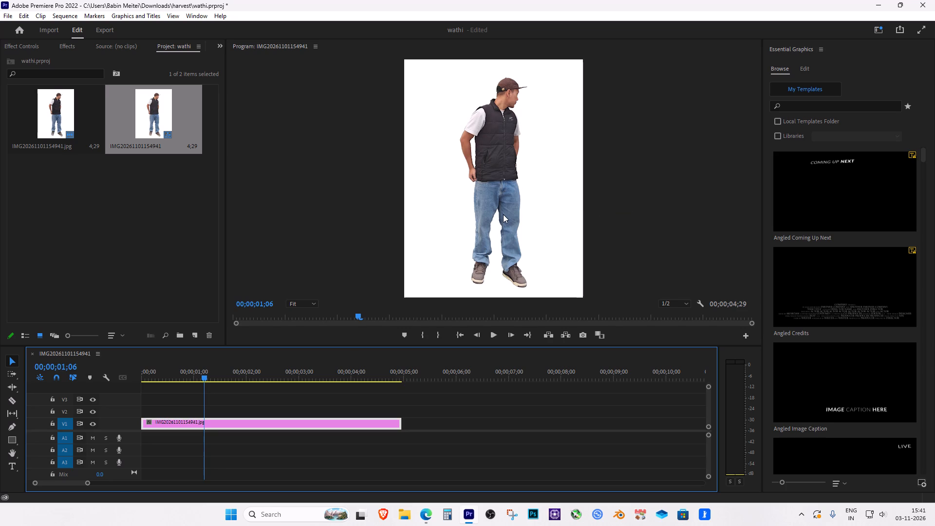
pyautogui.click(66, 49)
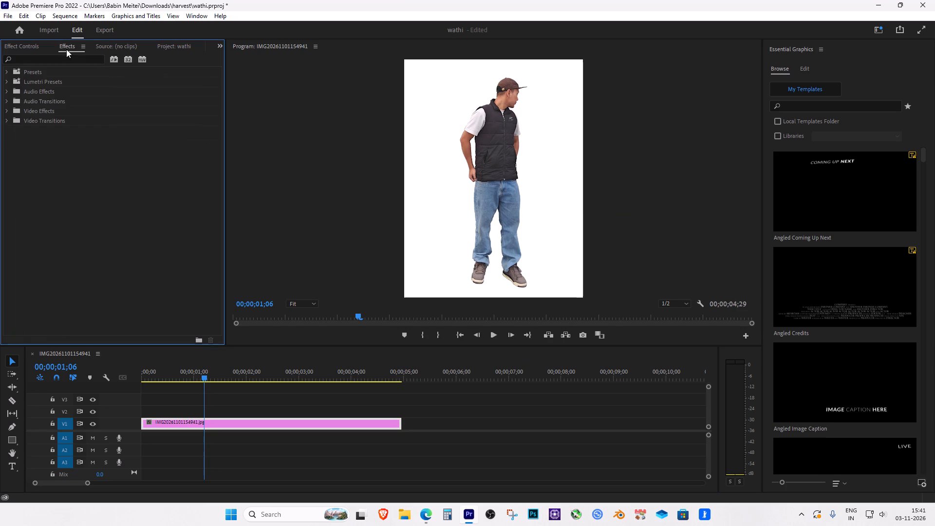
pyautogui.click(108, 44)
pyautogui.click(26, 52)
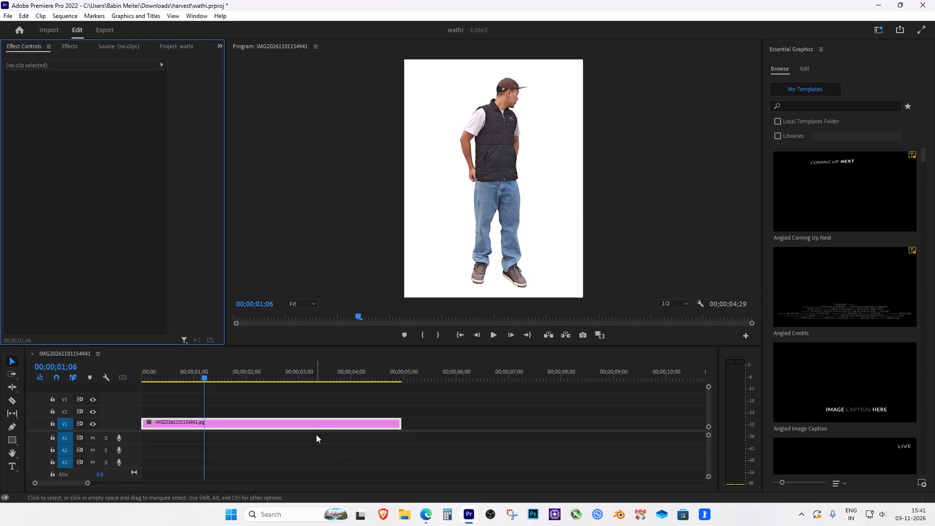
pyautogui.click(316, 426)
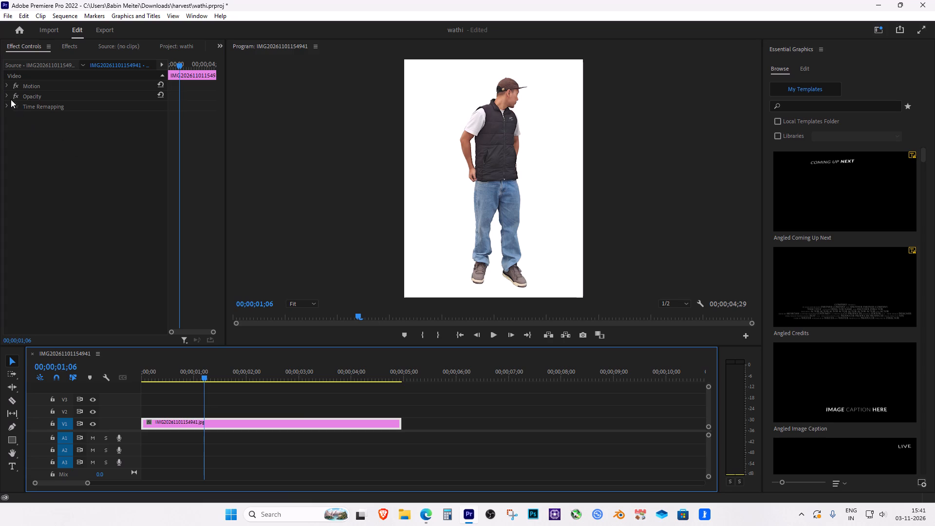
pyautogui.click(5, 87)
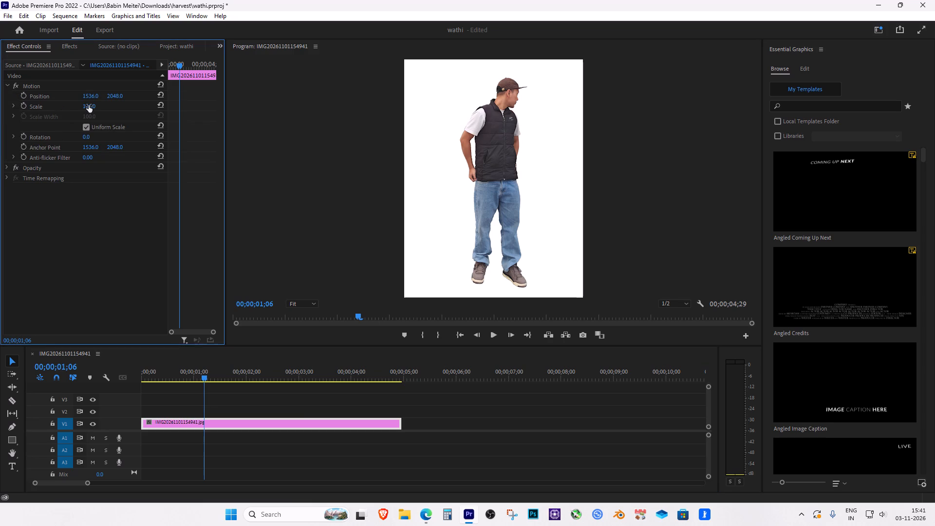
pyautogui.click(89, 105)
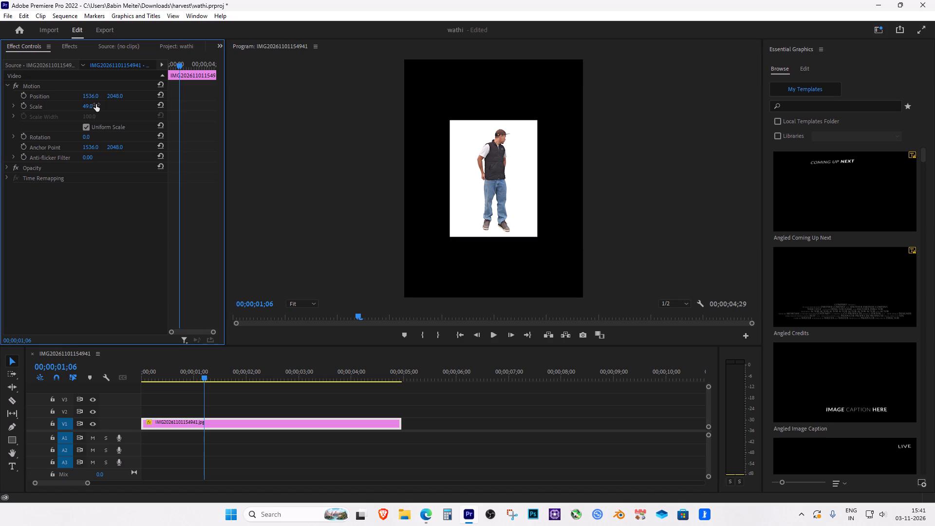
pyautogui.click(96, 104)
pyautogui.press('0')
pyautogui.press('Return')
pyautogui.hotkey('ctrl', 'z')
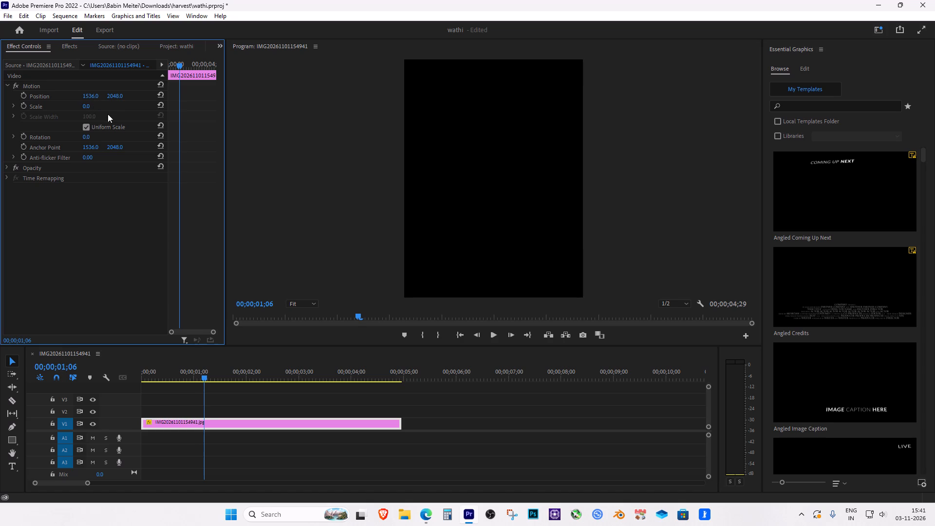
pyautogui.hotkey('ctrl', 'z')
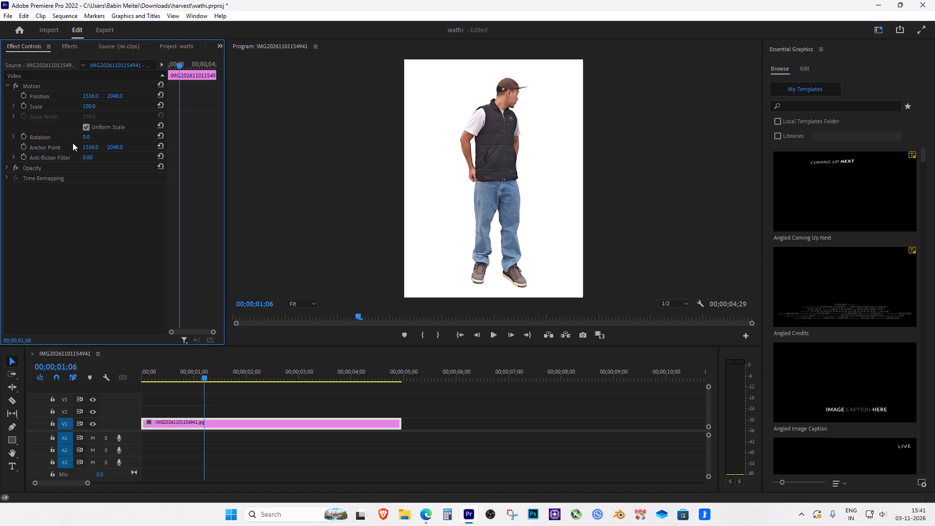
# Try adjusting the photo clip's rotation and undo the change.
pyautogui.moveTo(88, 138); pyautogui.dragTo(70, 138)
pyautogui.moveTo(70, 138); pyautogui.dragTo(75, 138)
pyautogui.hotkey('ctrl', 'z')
# Return the playhead to the sequence start, find the Color Key effect and apply it to the photo clip on V1.
pyautogui.moveTo(204, 379); pyautogui.dragTo(184, 377)
pyautogui.moveTo(184, 377); pyautogui.dragTo(137, 377)
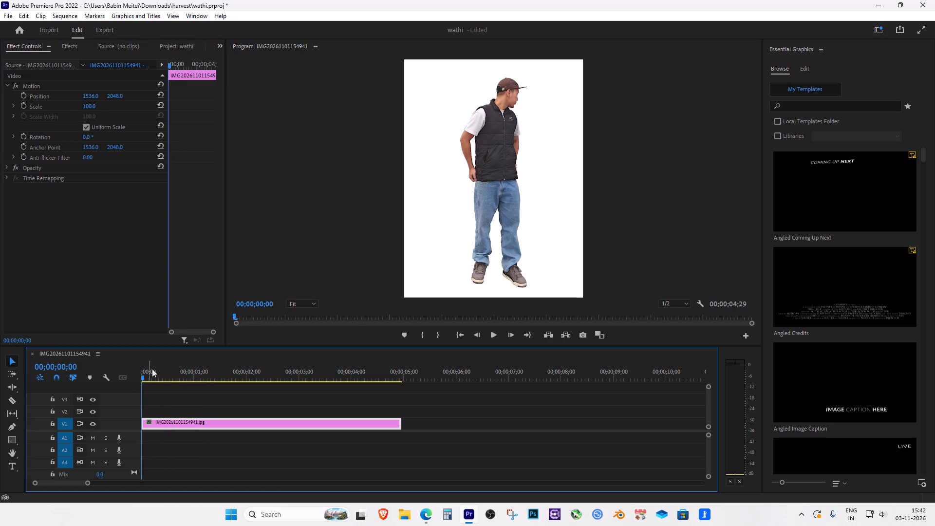
pyautogui.click(72, 49)
pyautogui.click(37, 49)
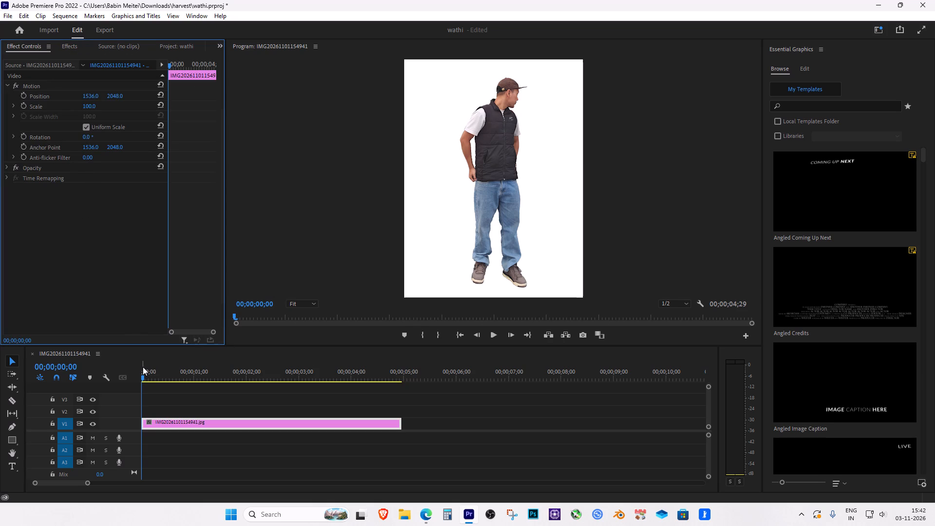
pyautogui.click(73, 46)
pyautogui.click(36, 64)
pyautogui.click(36, 61)
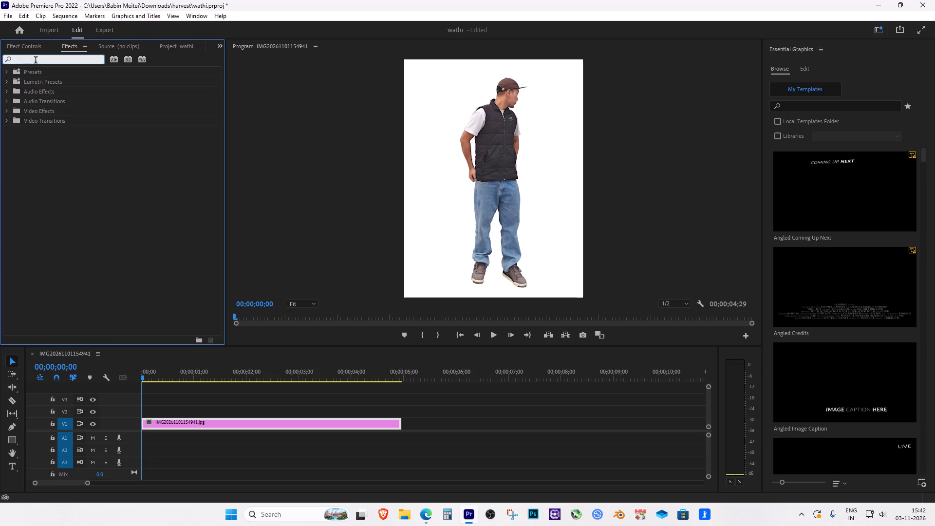
pyautogui.write('color key')
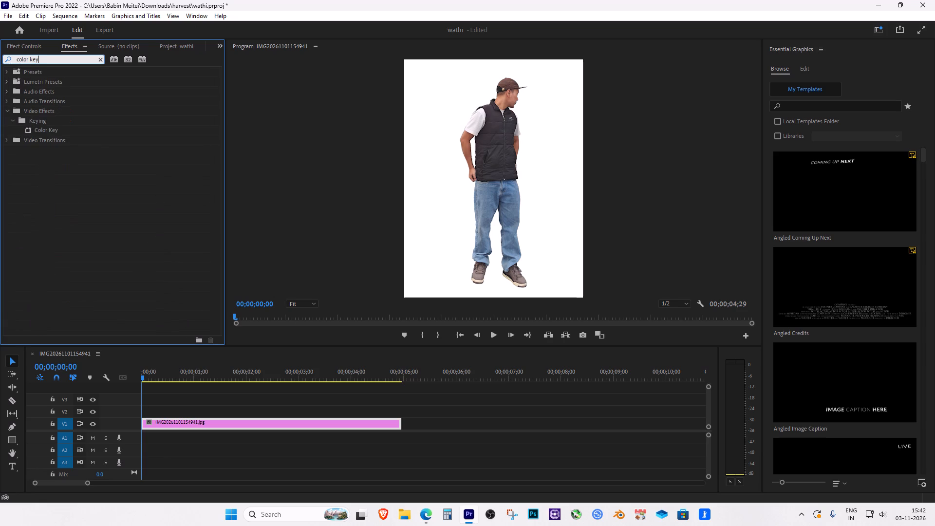
pyautogui.moveTo(43, 129); pyautogui.dragTo(193, 425)
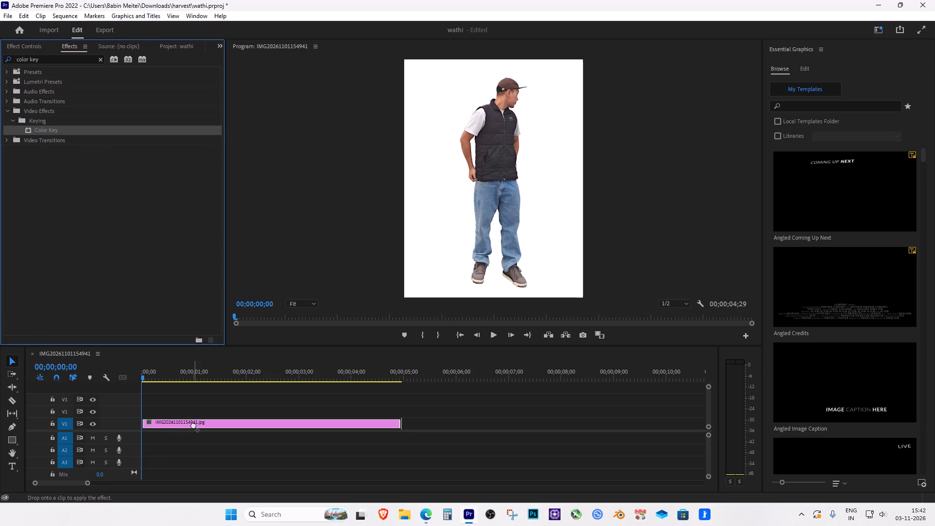
pyautogui.moveTo(193, 425); pyautogui.dragTo(192, 423)
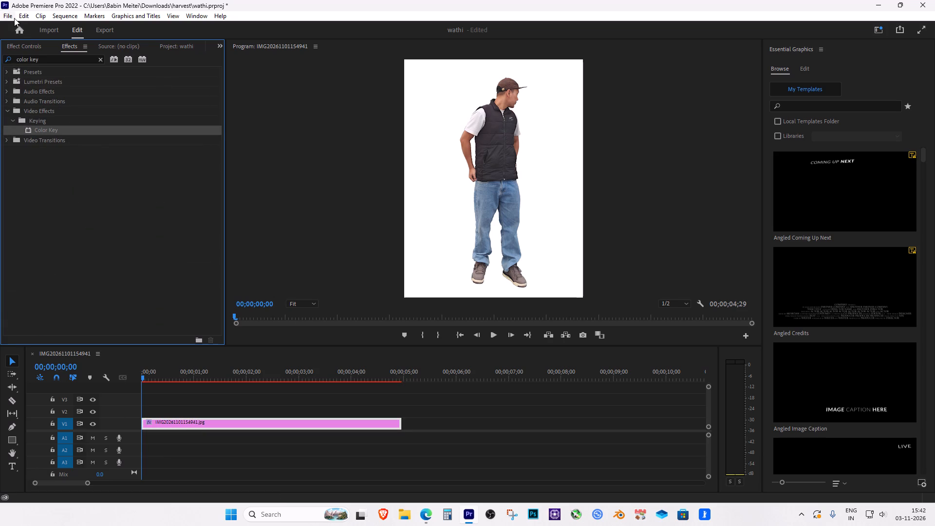
# Turn off H264/HEVC hardware accelerated encoding in the Media preferences.
pyautogui.click(24, 16)
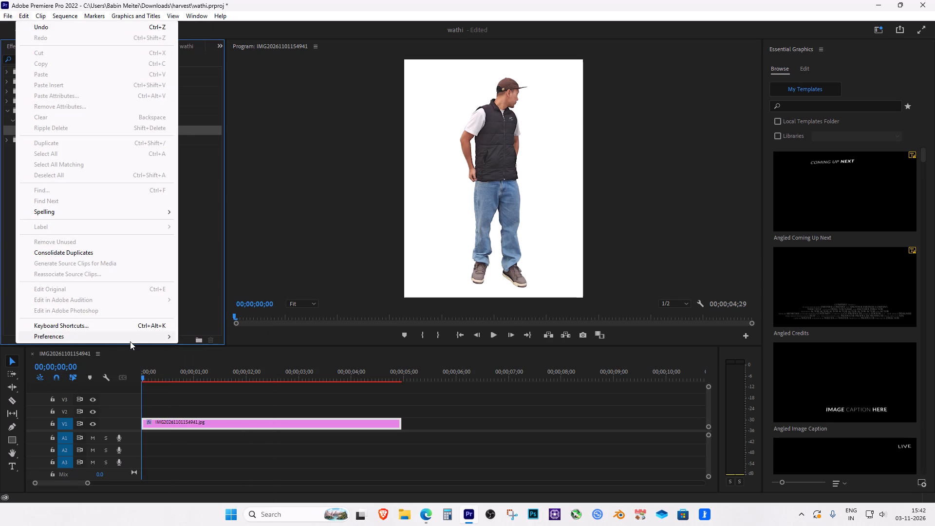
pyautogui.click(200, 338)
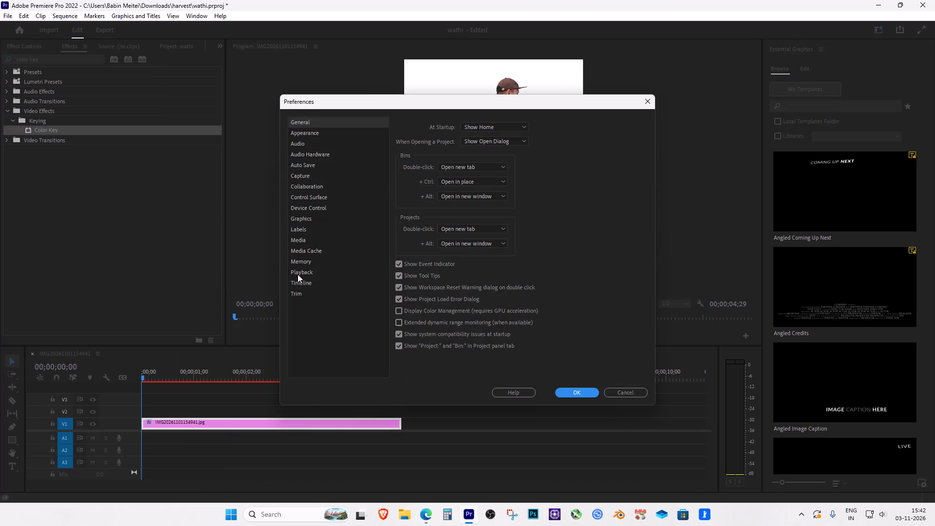
pyautogui.click(301, 239)
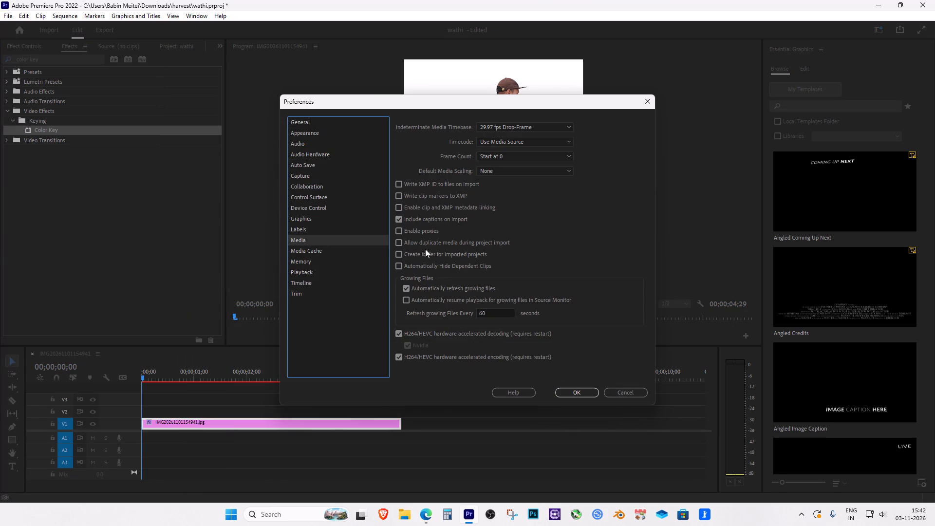
pyautogui.click(398, 356)
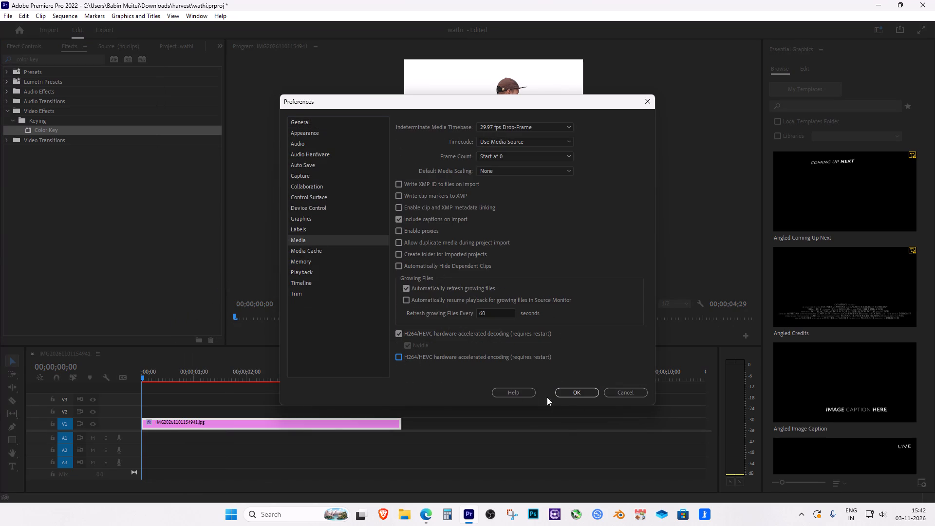
pyautogui.click(577, 392)
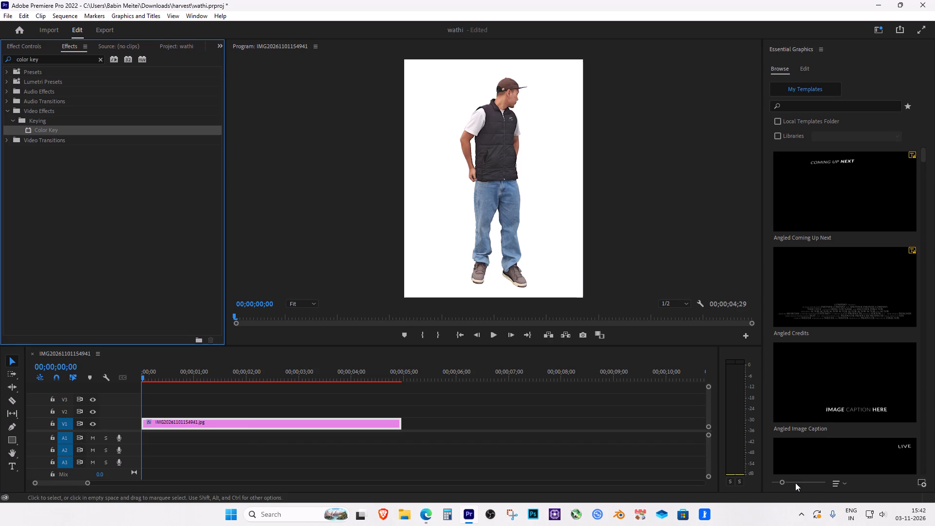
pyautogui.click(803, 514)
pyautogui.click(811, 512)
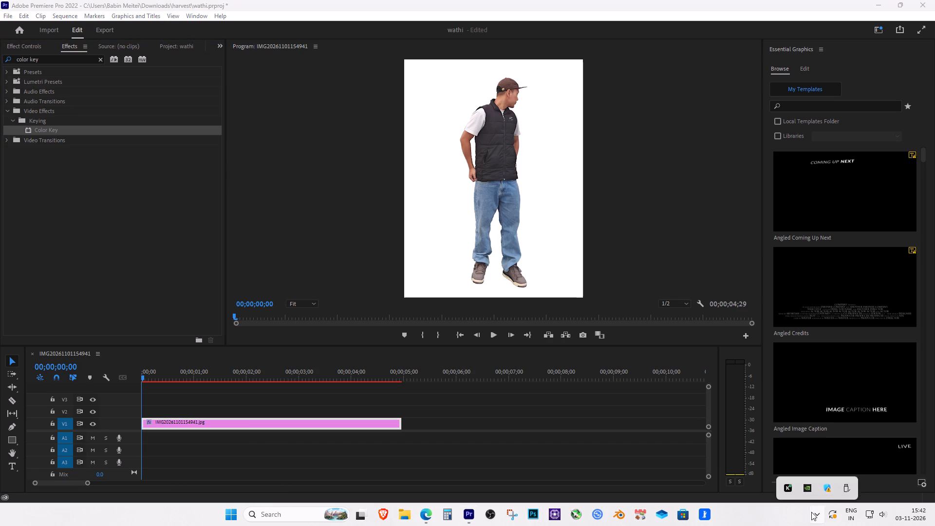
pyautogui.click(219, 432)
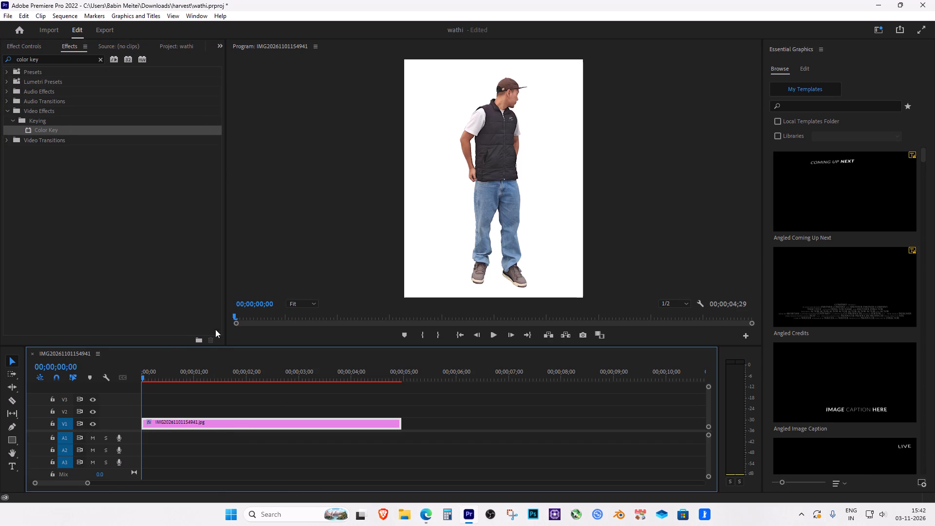
# Delete the photo clip from V1 in the sequence.
pyautogui.click(229, 430)
pyautogui.click(373, 424)
pyautogui.press('Delete')
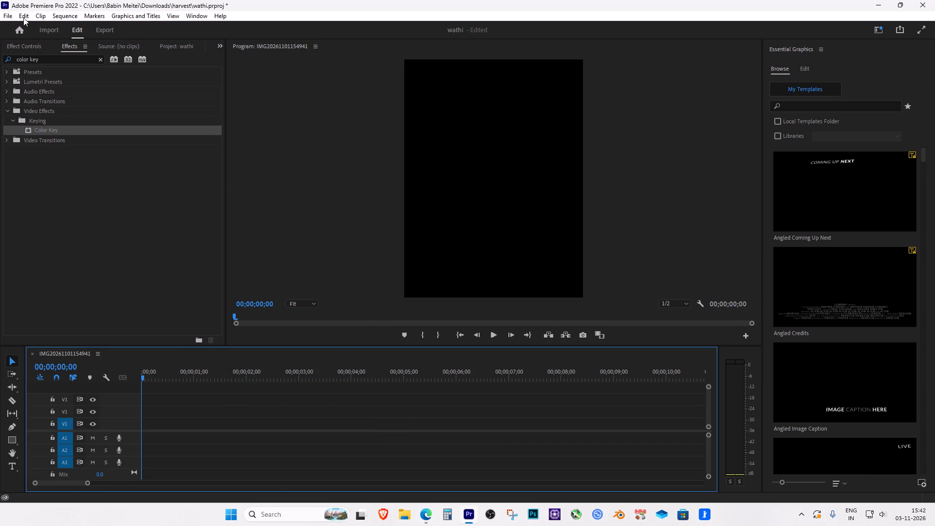
pyautogui.click(21, 48)
pyautogui.click(238, 417)
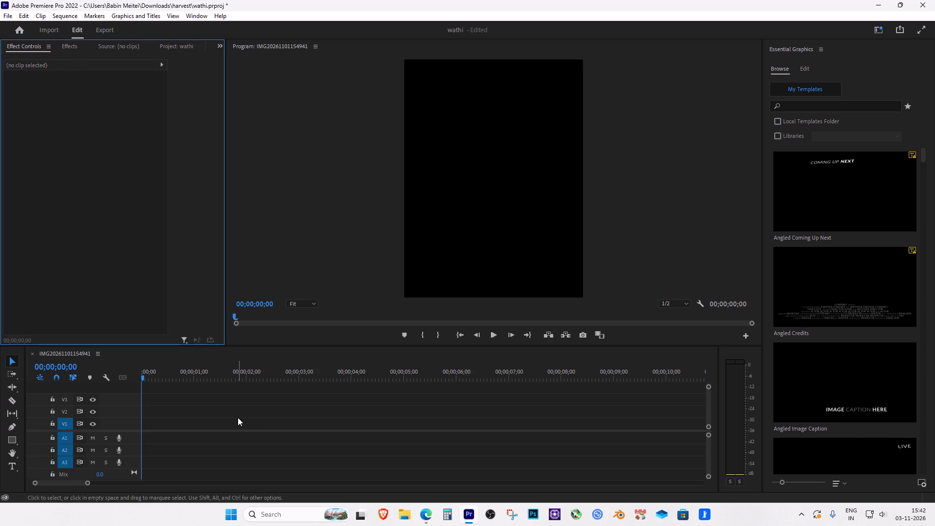
# Switch to Edge to view the Gucci FW15 reference pin, and return to Premiere Pro.
pyautogui.click(429, 516)
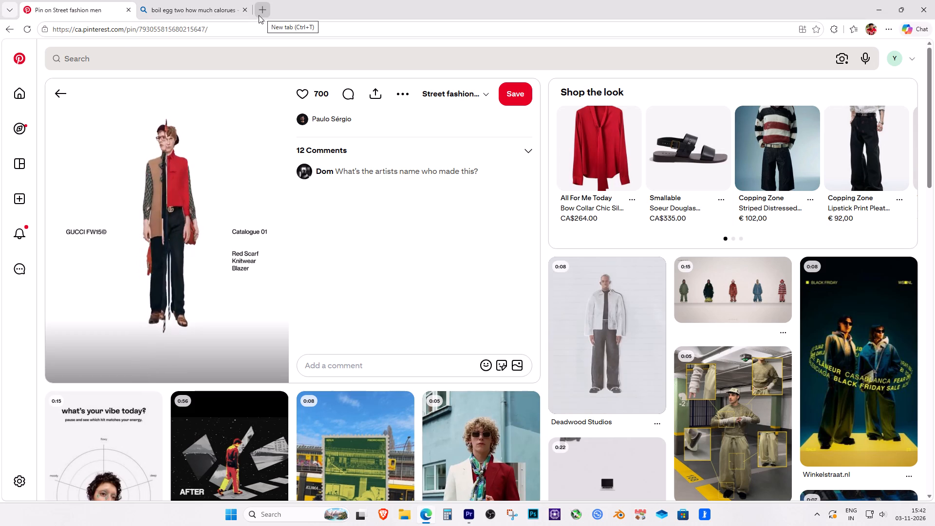
pyautogui.click(464, 520)
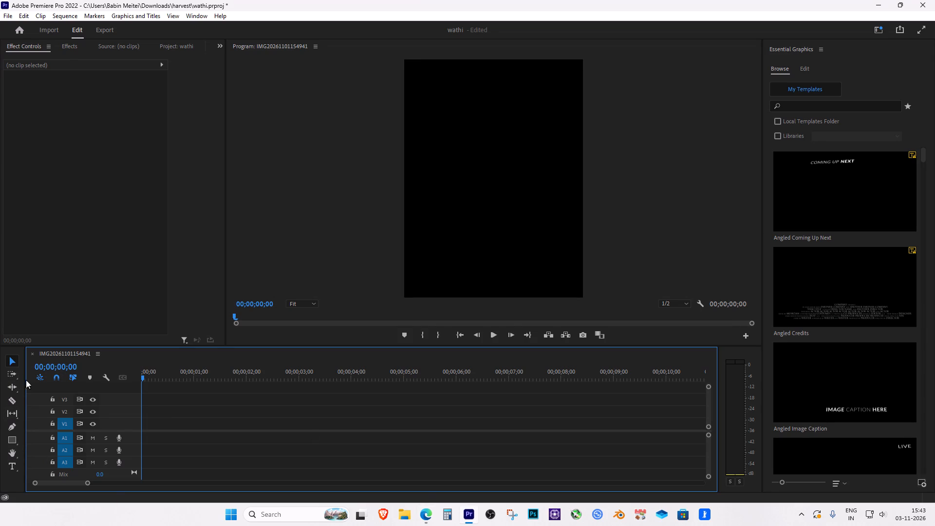
# Create a white colour matte at 3072 × 4096, 29.97 fps Drop-Frame with square pixels, in the project.
pyautogui.click(73, 44)
pyautogui.click(27, 51)
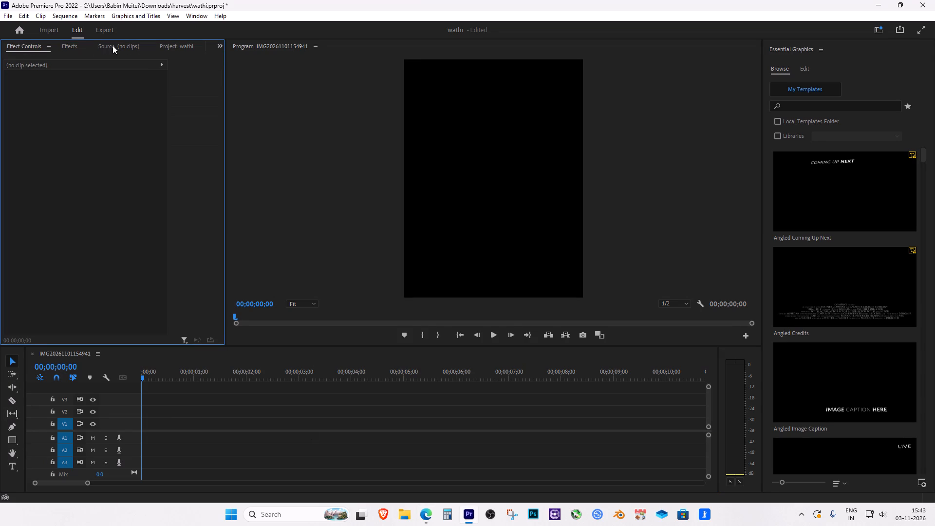
pyautogui.click(177, 46)
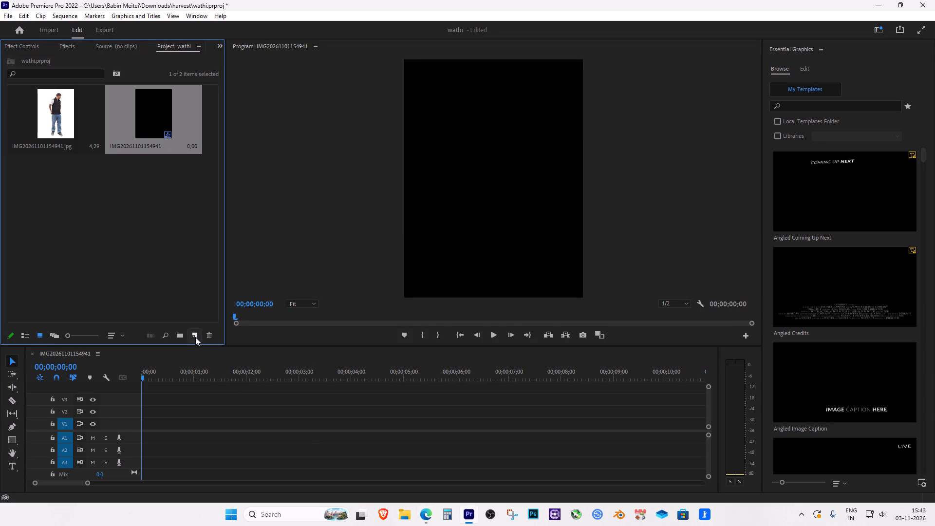
pyautogui.click(195, 337)
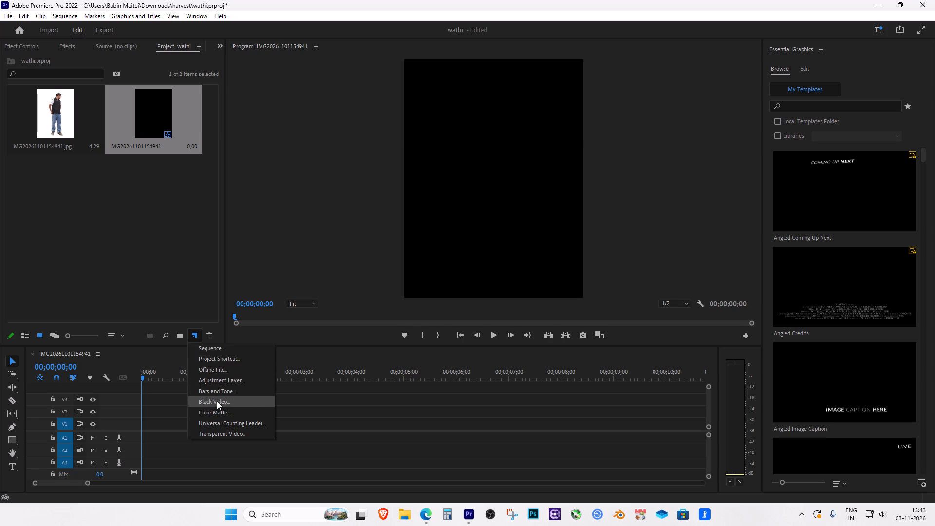
pyautogui.click(234, 410)
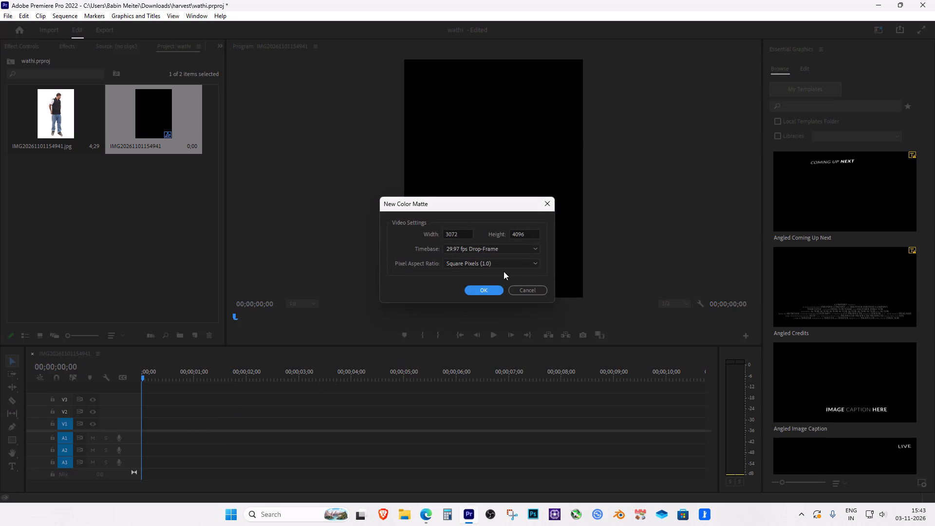
pyautogui.click(488, 289)
pyautogui.moveTo(405, 263); pyautogui.dragTo(331, 326)
pyautogui.click(559, 190)
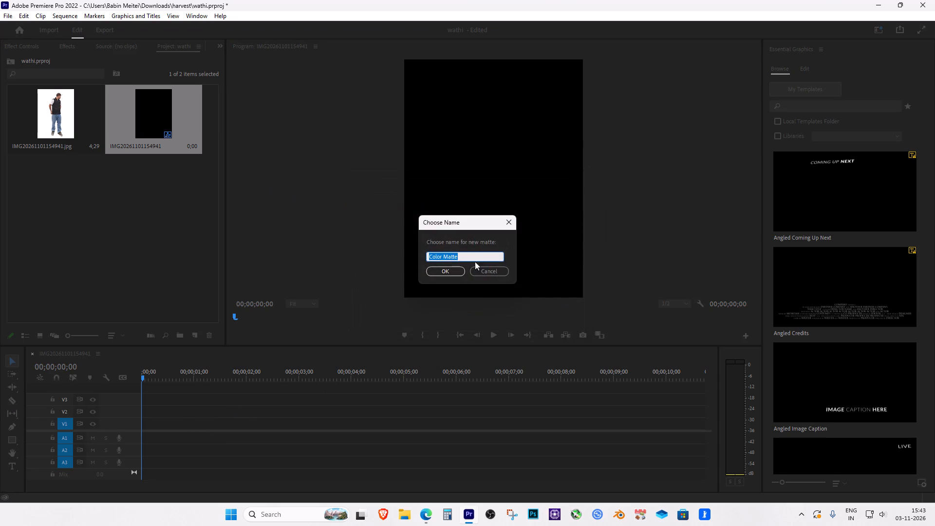
pyautogui.click(444, 274)
# Place the white colour matte on V1 at the sequence start and make the timeline area slightly shorter.
pyautogui.moveTo(167, 109); pyautogui.dragTo(131, 433)
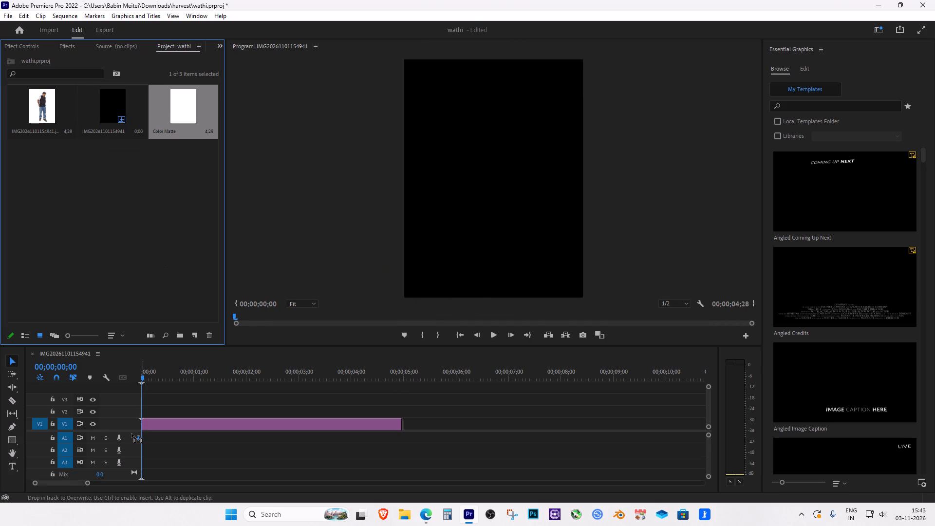
pyautogui.moveTo(131, 433); pyautogui.dragTo(140, 432)
pyautogui.moveTo(175, 426); pyautogui.dragTo(174, 427)
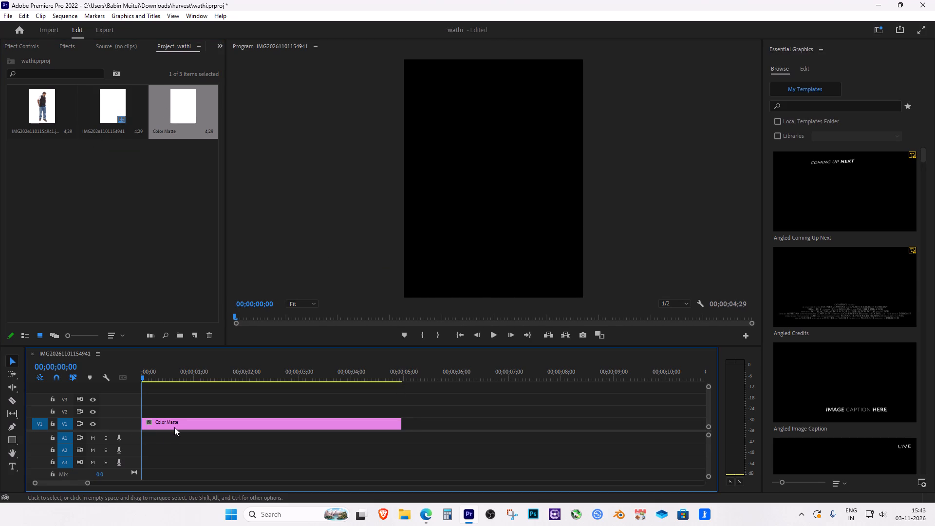
pyautogui.moveTo(174, 427); pyautogui.dragTo(174, 441)
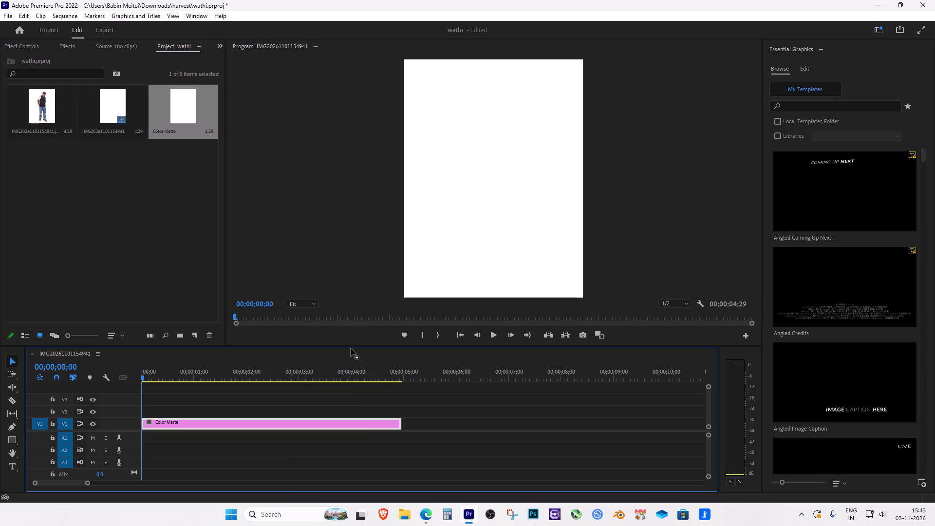
pyautogui.moveTo(355, 346); pyautogui.dragTo(357, 379)
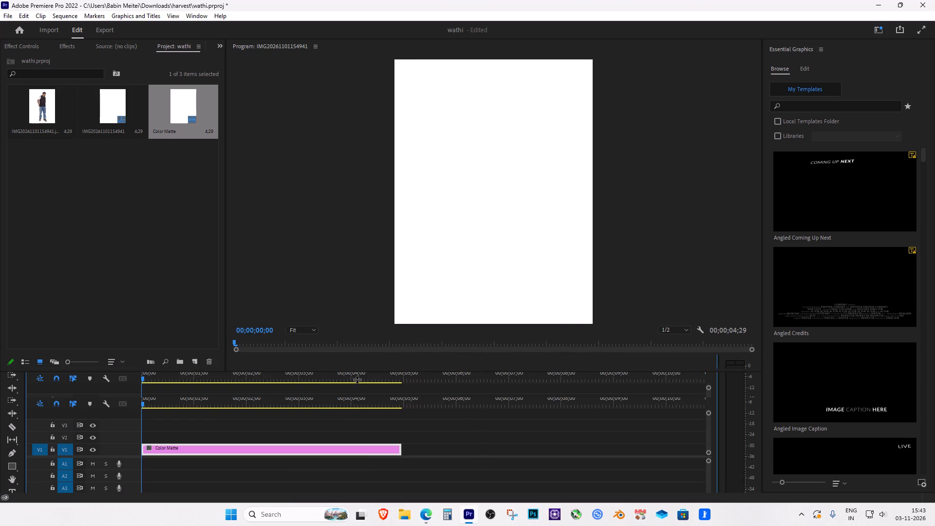
pyautogui.moveTo(357, 379); pyautogui.dragTo(363, 357)
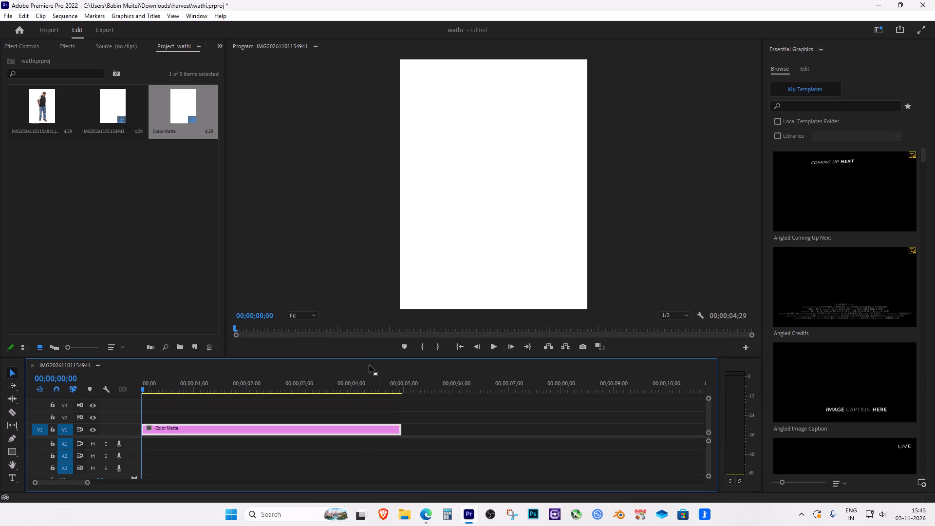
# Switch to Edge and open Canva in a new tab.
pyautogui.click(429, 514)
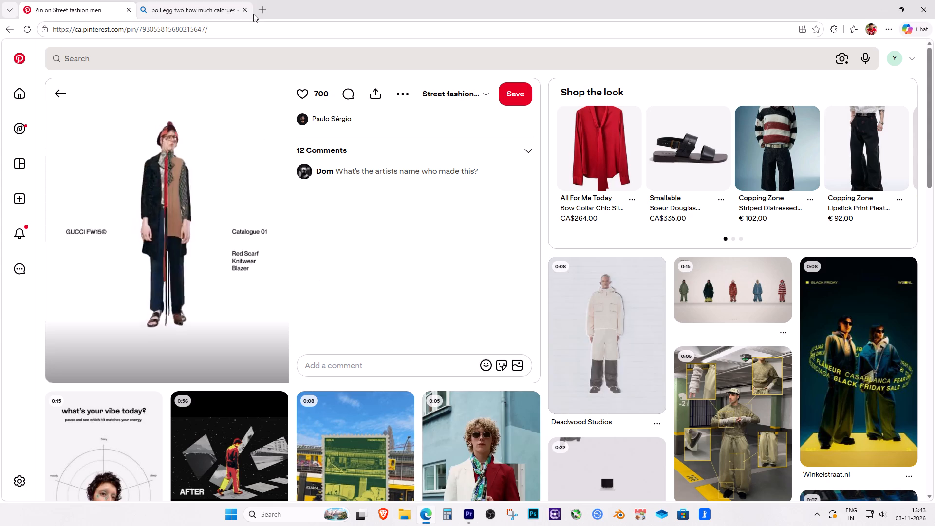
pyautogui.click(264, 6)
pyautogui.write('re')
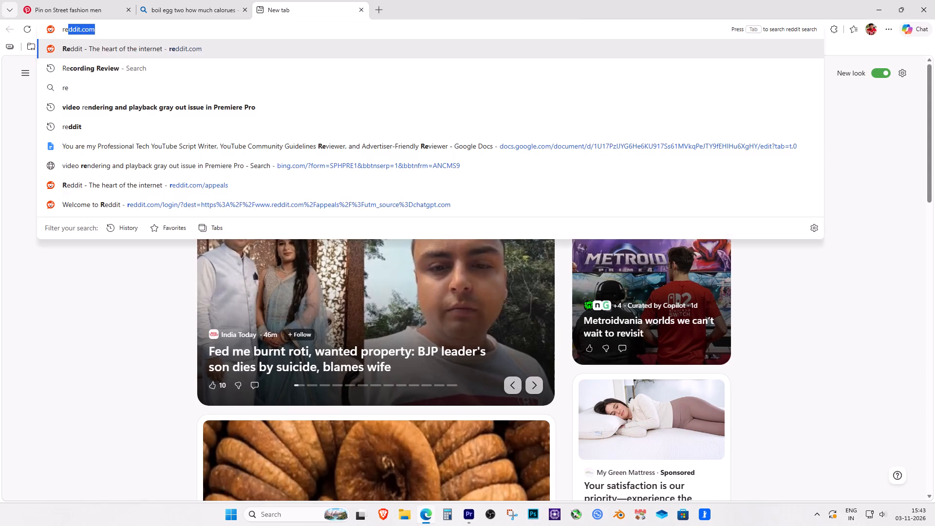
pyautogui.press('BackSpace')
pyautogui.press('BackSpace')
pyautogui.press('BackSpace')
pyautogui.press('BackSpace')
pyautogui.write('canv')
pyautogui.press('Return')
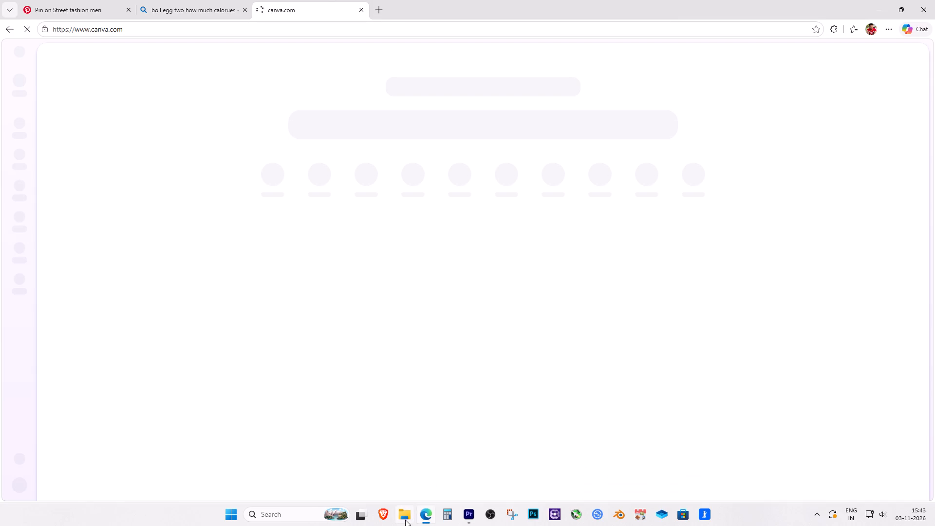
# Look through the harvest folder in Downloads in File Explorer, and close the window.
pyautogui.click(405, 520)
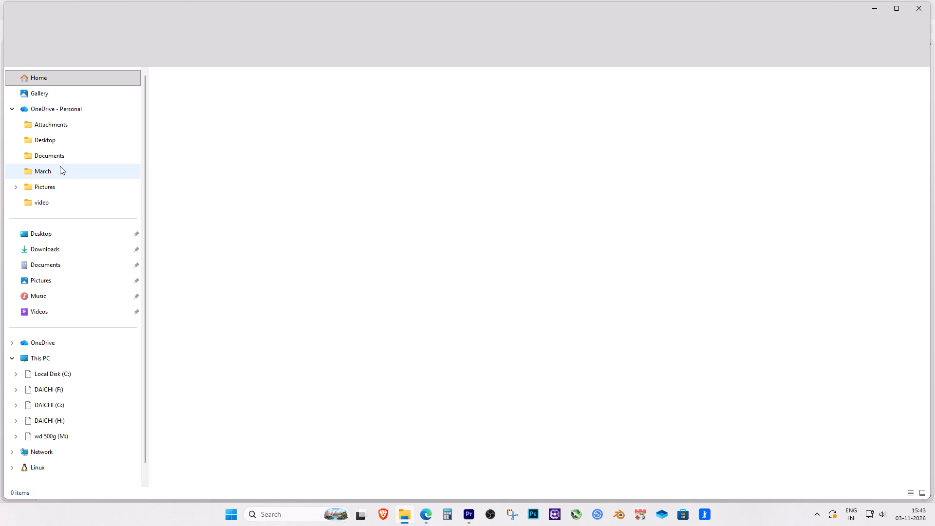
pyautogui.click(49, 253)
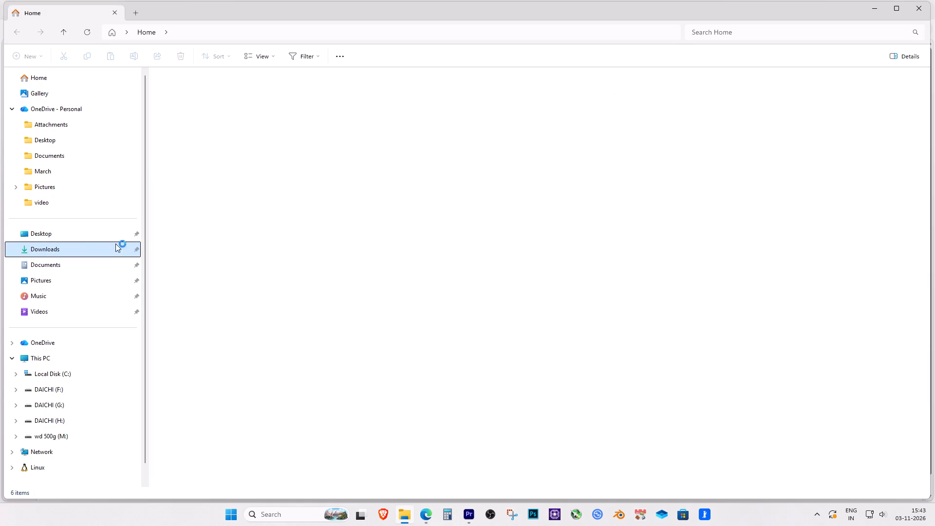
pyautogui.doubleClick(454, 116)
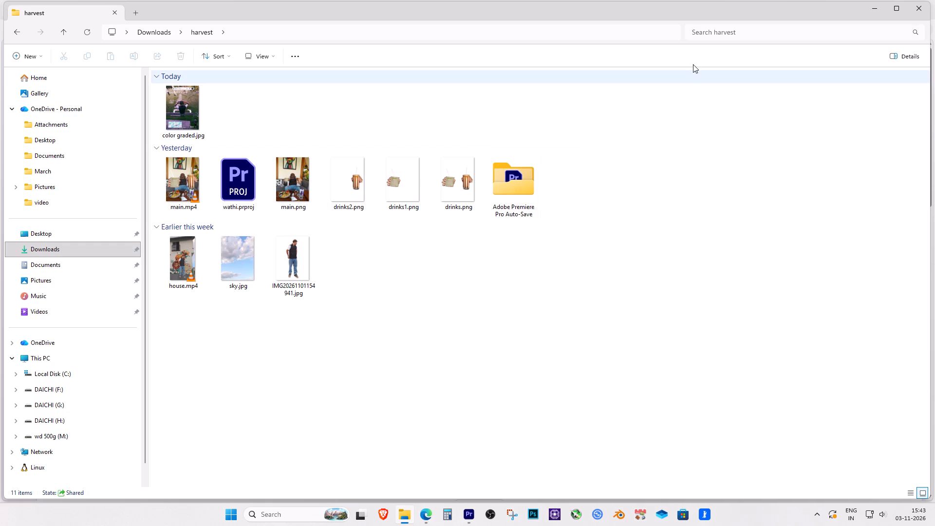
pyautogui.click(914, 10)
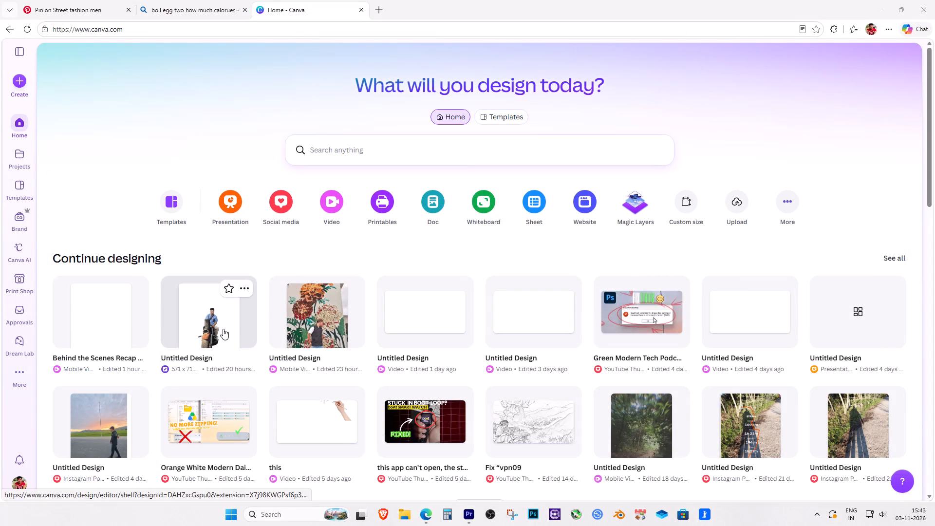
# Check the Gucci FW15 reference pin again and return to the Canva tab.
pyautogui.click(74, 0)
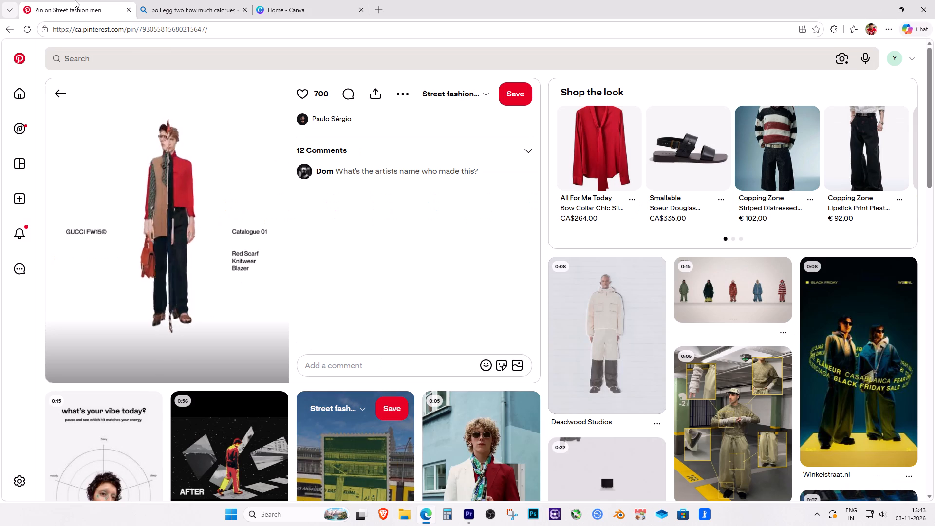
pyautogui.click(313, 0)
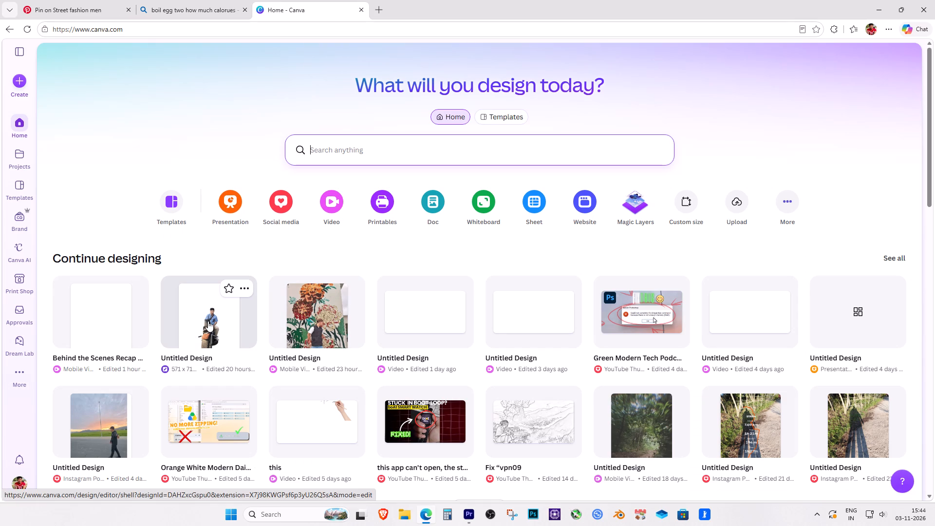
# Look through the recent designs on Canva's home page and the designs in all projects.
pyautogui.scroll(-1, 634, 385)
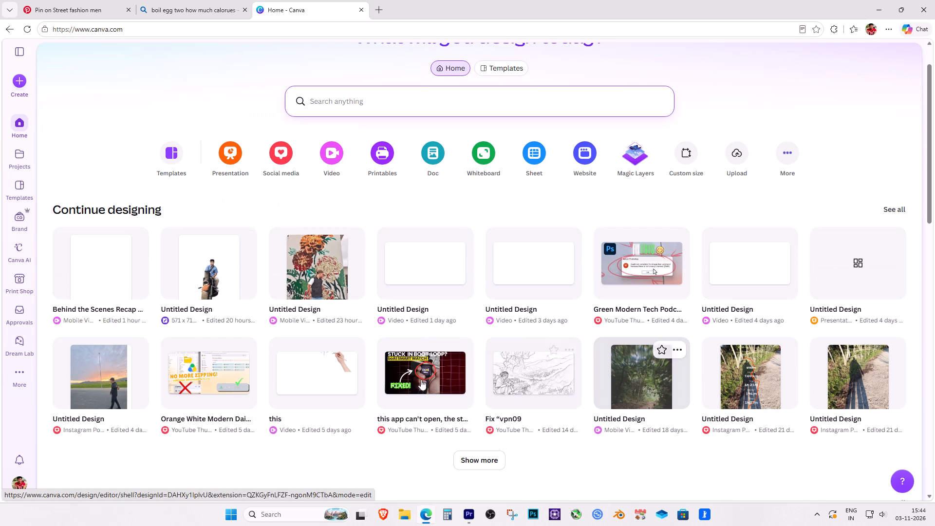
pyautogui.scroll(1, 337, 368)
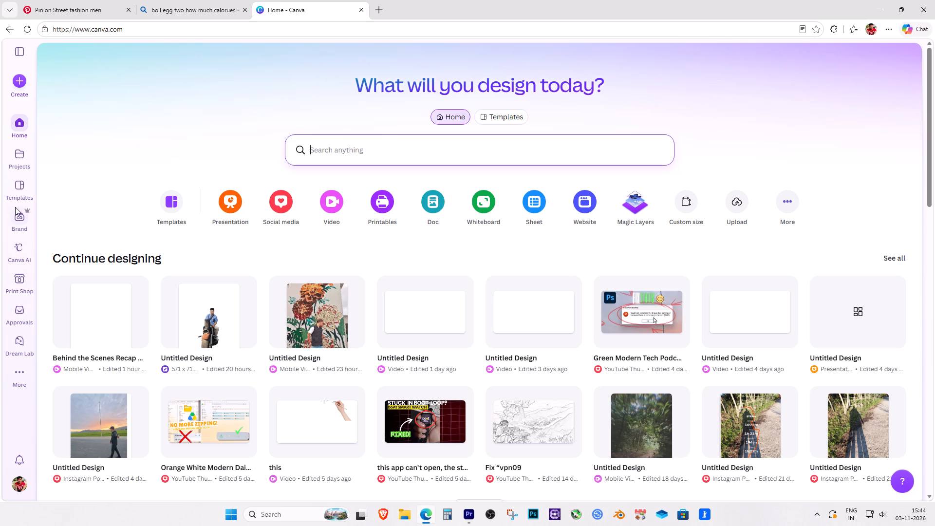
pyautogui.click(26, 156)
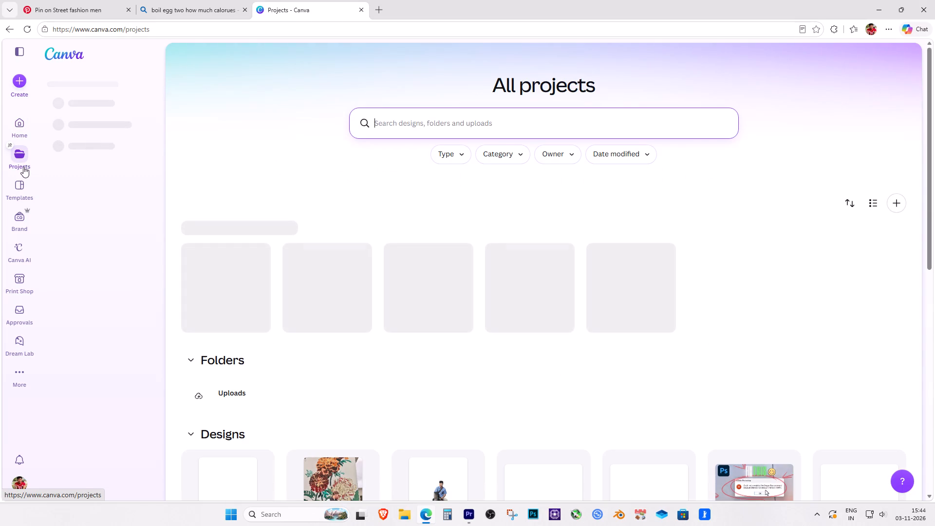
pyautogui.scroll(-2, 318, 322)
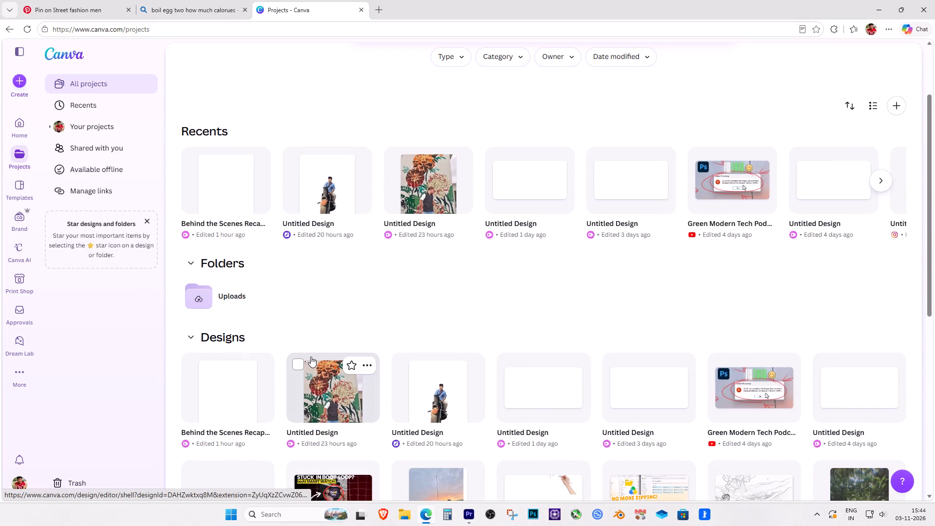
pyautogui.scroll(2, 308, 355)
pyautogui.scroll(-3, 308, 355)
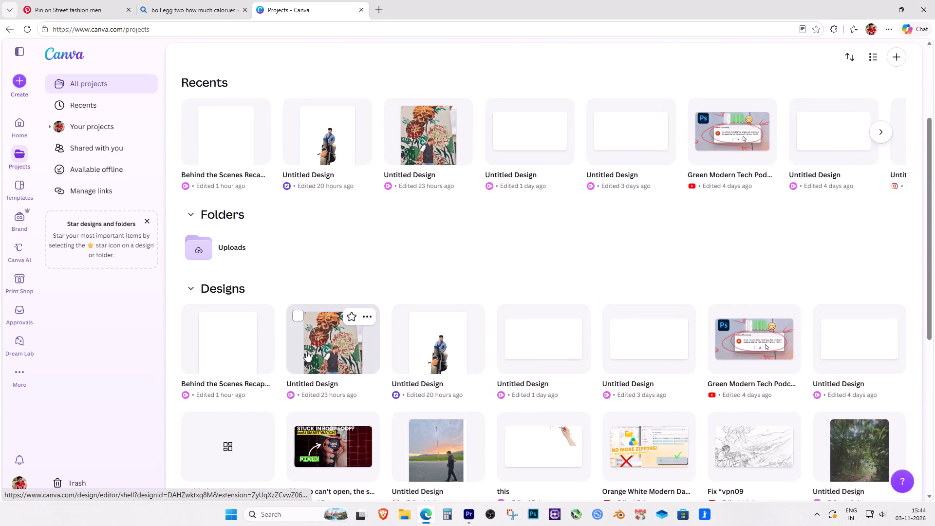
pyautogui.scroll(-2, 306, 351)
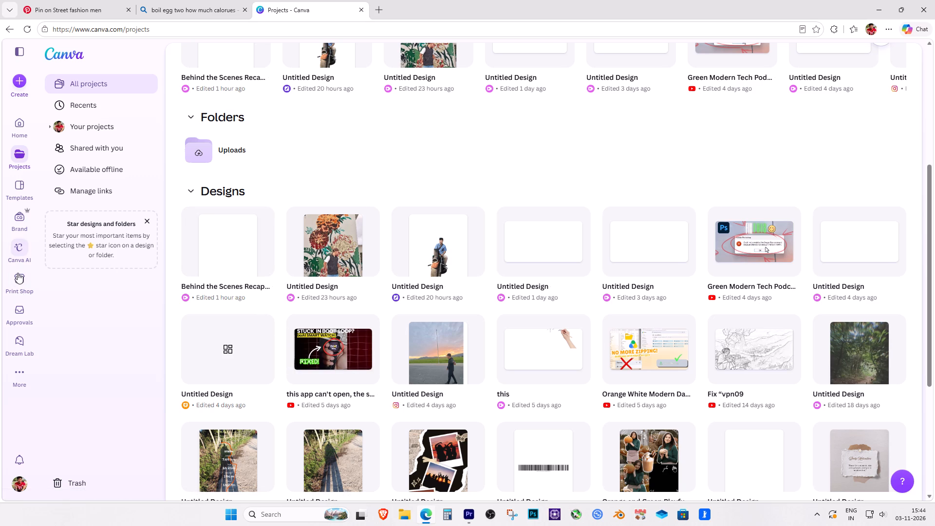
# Start creating a new Canva design from an upload and open the file chooser.
pyautogui.click(15, 130)
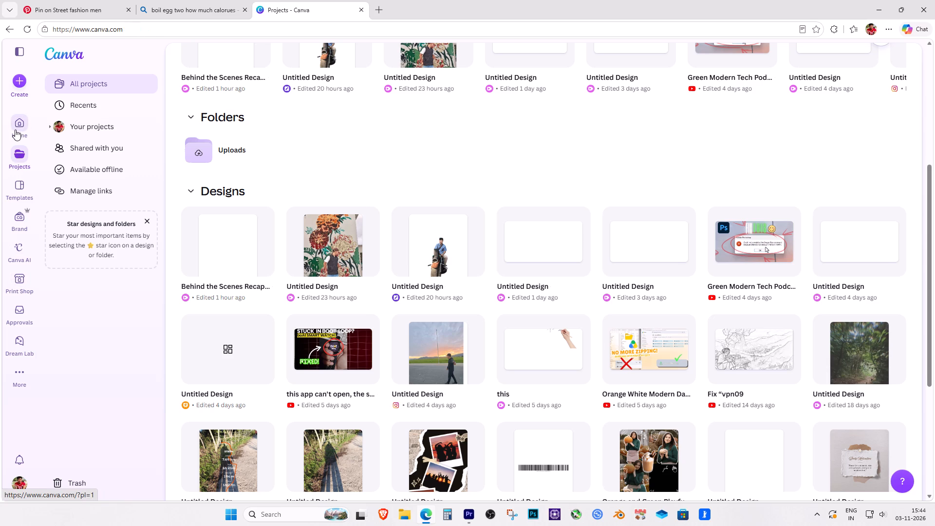
pyautogui.click(23, 83)
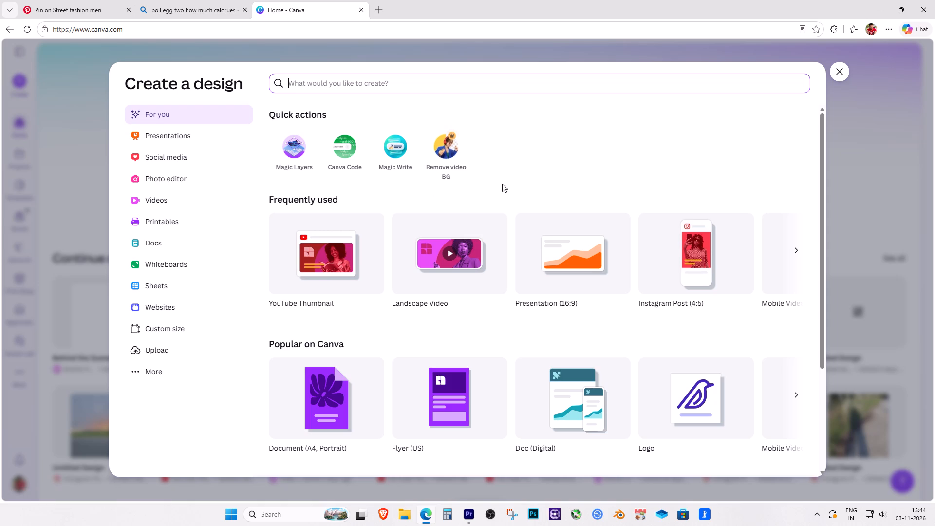
pyautogui.click(186, 352)
pyautogui.click(176, 346)
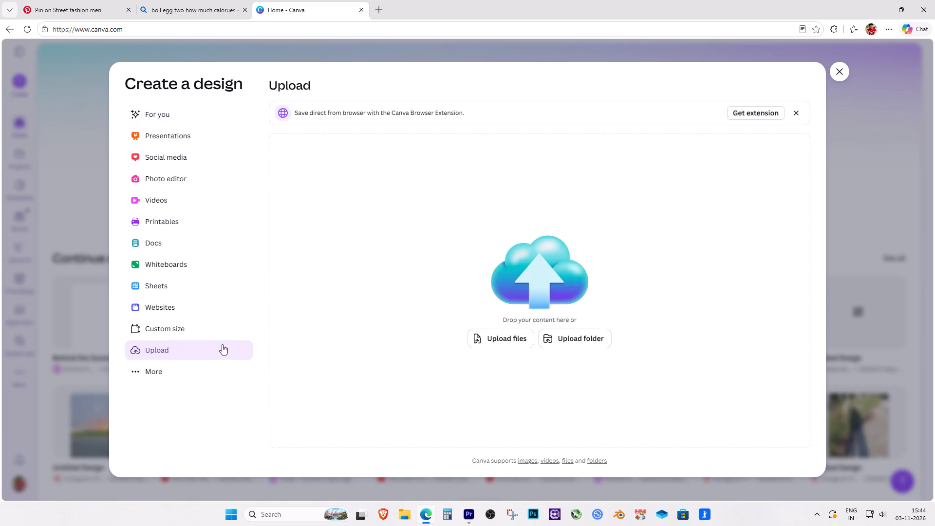
pyautogui.click(509, 337)
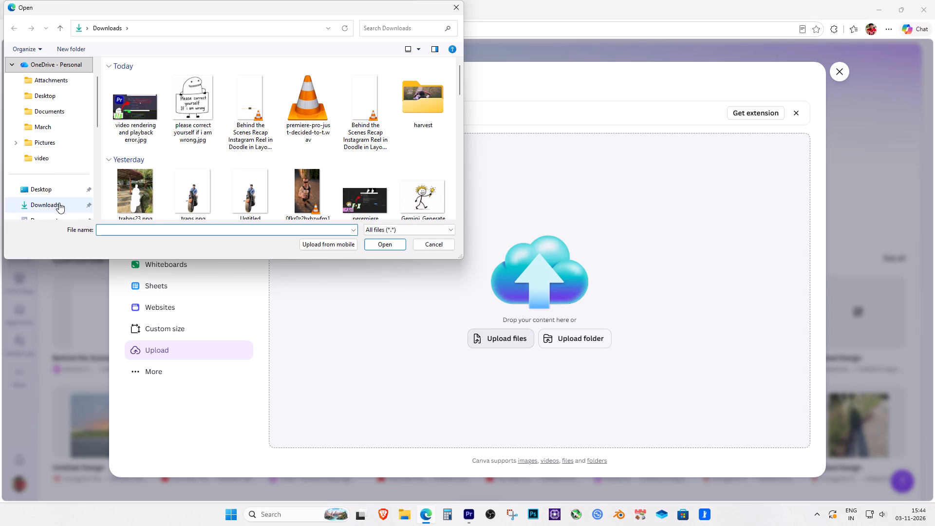
# Look through the Downloads folder and its harvest subfolder for the man's photo.
pyautogui.scroll(-1, 169, 177)
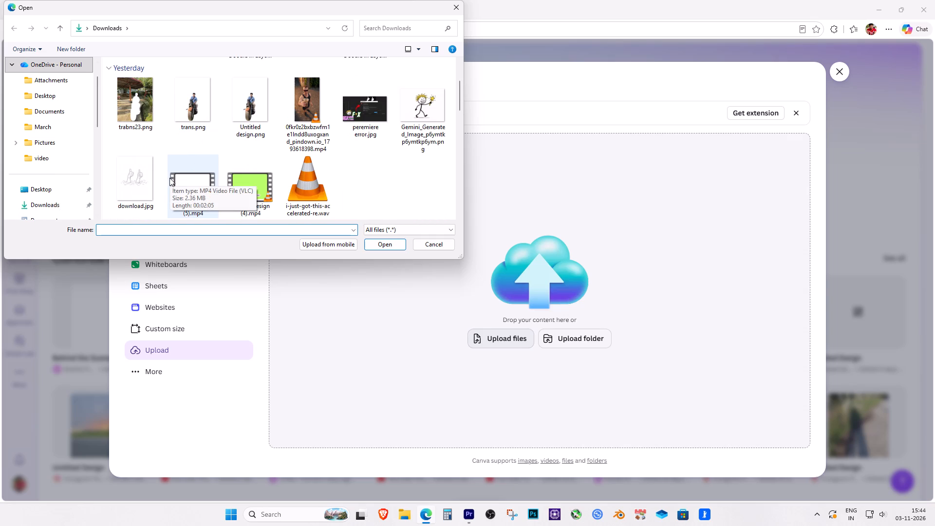
pyautogui.scroll(1, 169, 179)
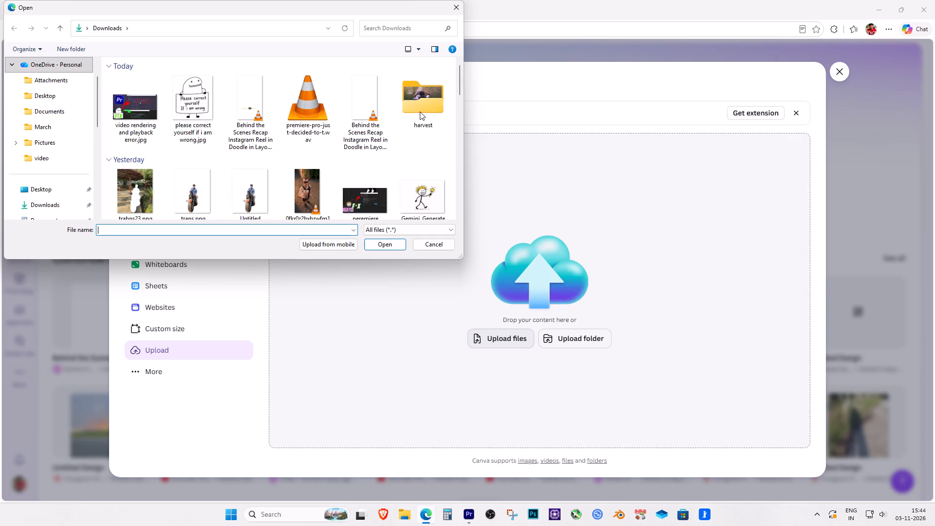
pyautogui.doubleClick(420, 112)
pyautogui.scroll(-1, 351, 184)
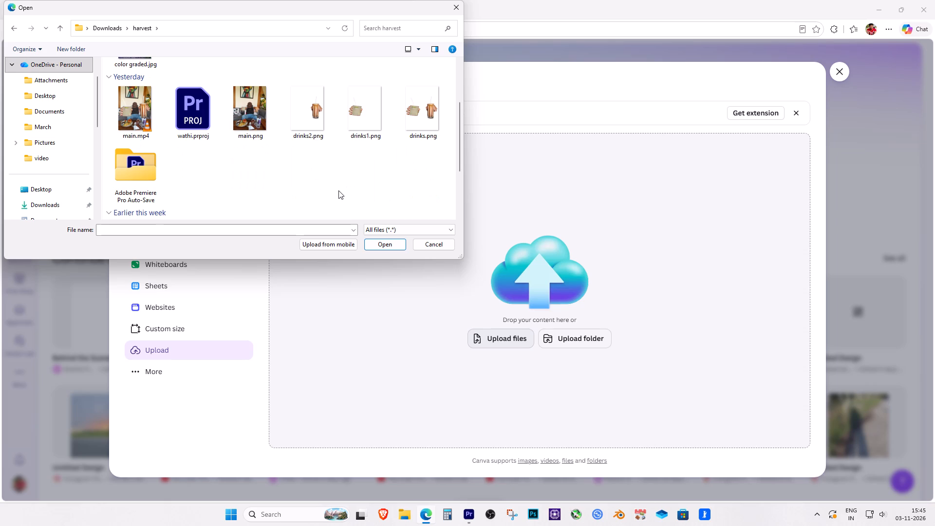
pyautogui.scroll(3, 319, 183)
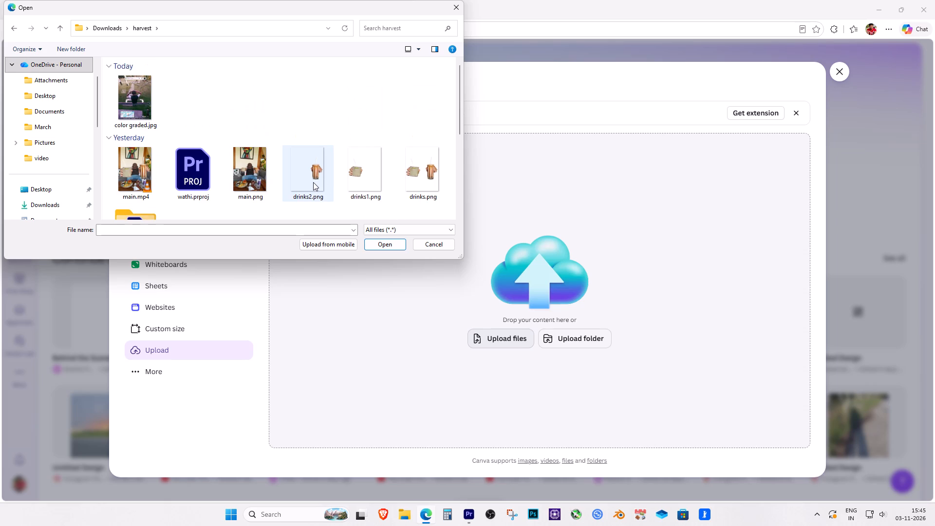
pyautogui.scroll(-1, 91, 195)
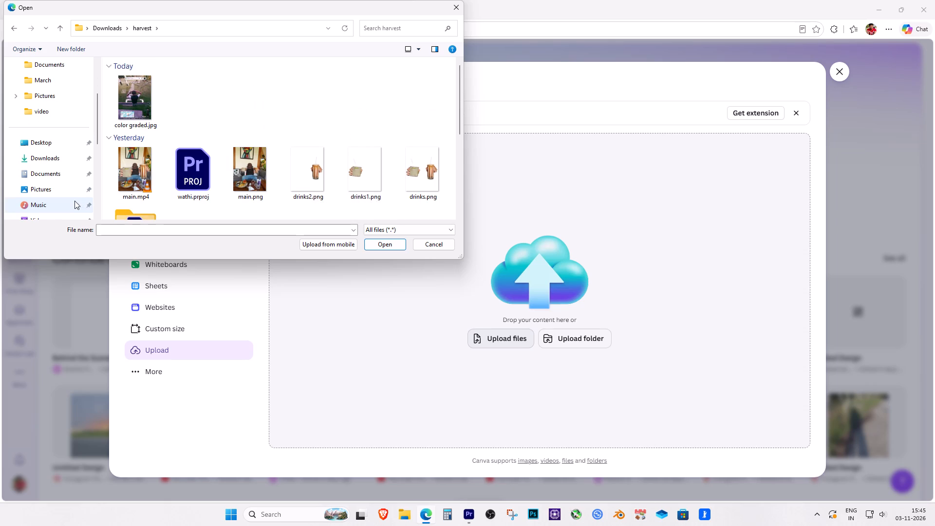
pyautogui.scroll(-1, 36, 207)
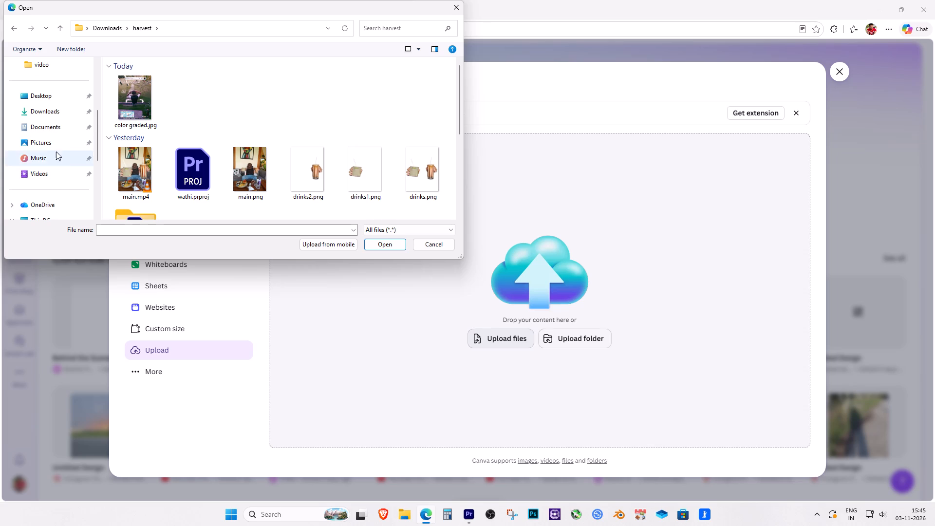
pyautogui.click(59, 115)
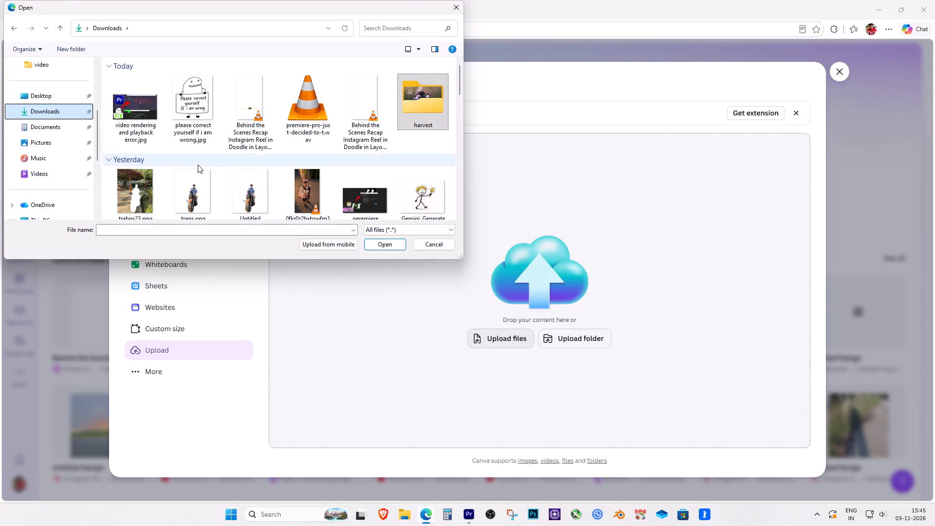
pyautogui.scroll(-1, 230, 183)
pyautogui.scroll(1, 229, 185)
pyautogui.scroll(-1, 229, 186)
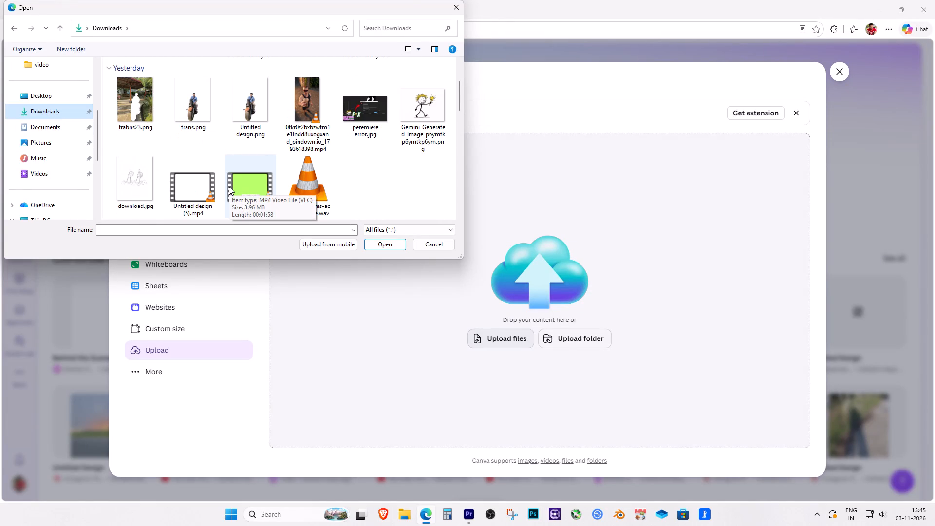
pyautogui.scroll(-1, 229, 187)
pyautogui.scroll(2, 239, 187)
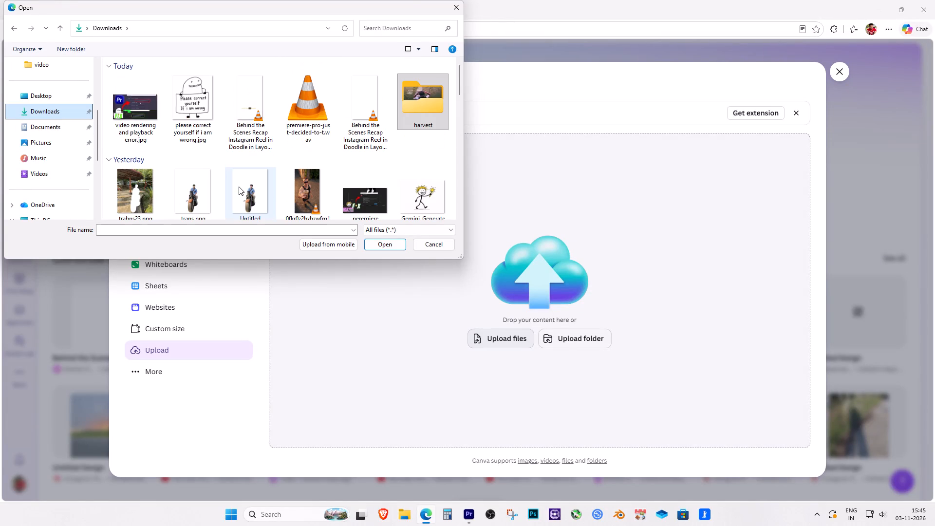
pyautogui.scroll(1, 239, 187)
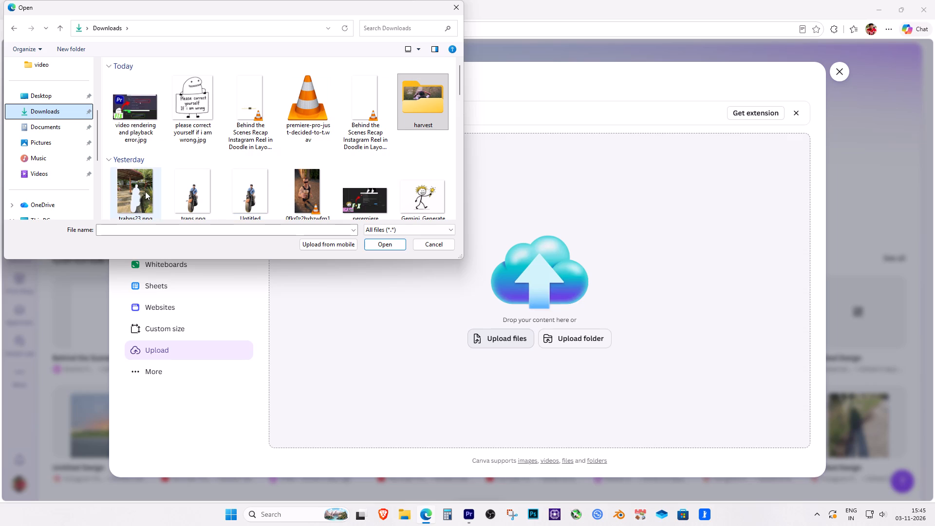
# Upload the man's cut-out photo IMG20261101154941.png from the Quick Share folder in Videos.
pyautogui.click(48, 169)
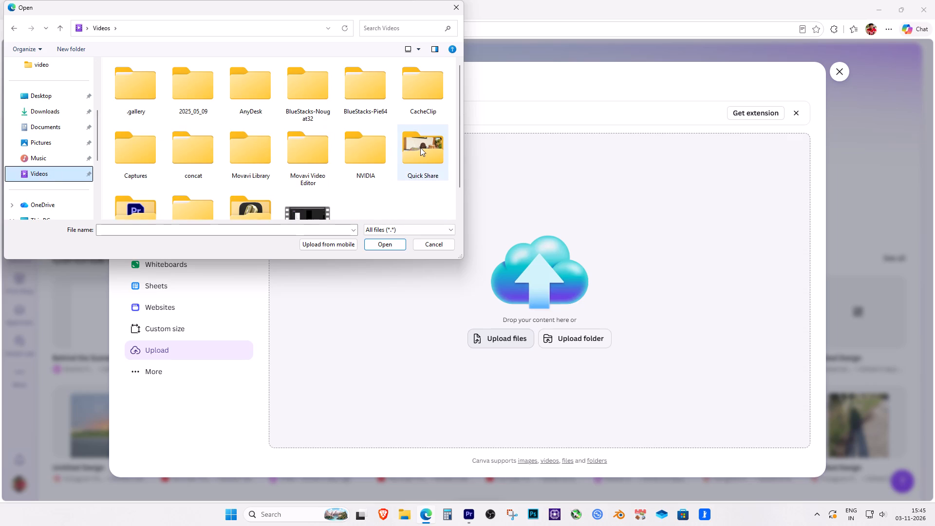
pyautogui.doubleClick(420, 148)
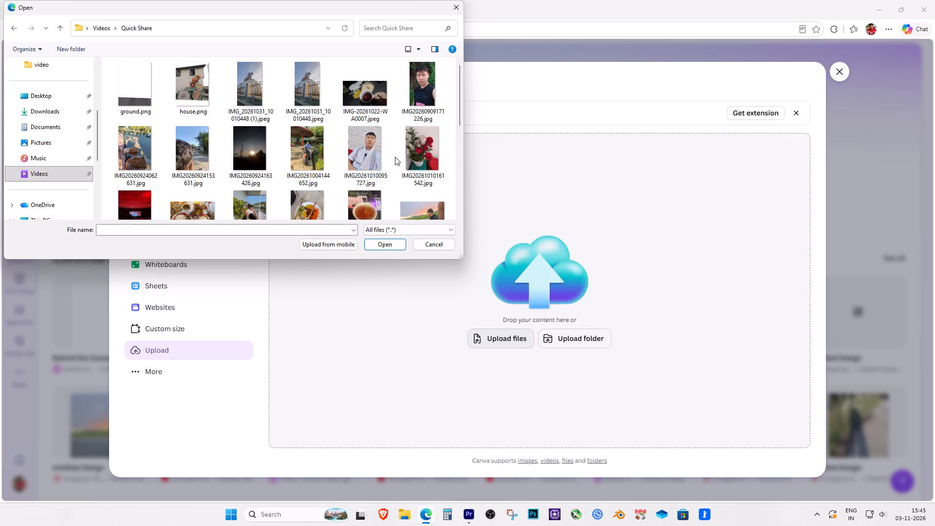
pyautogui.scroll(-2, 367, 191)
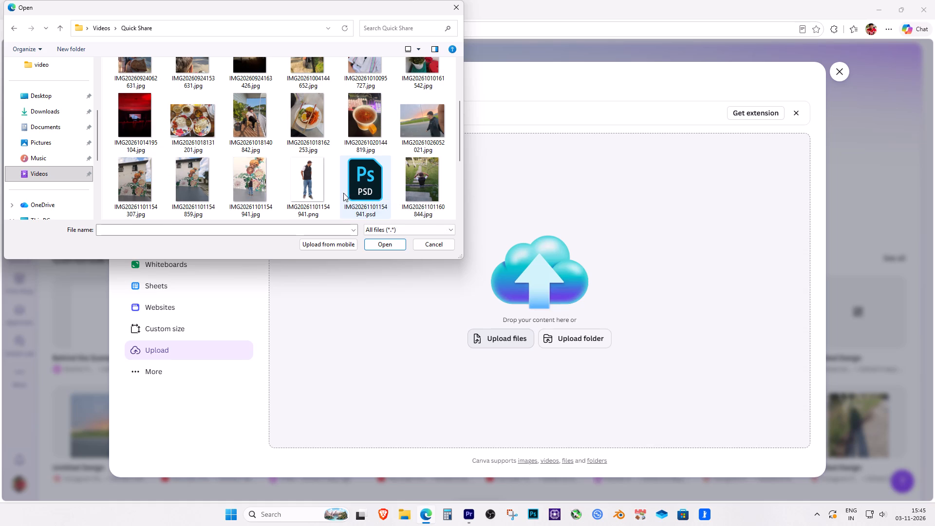
pyautogui.doubleClick(304, 177)
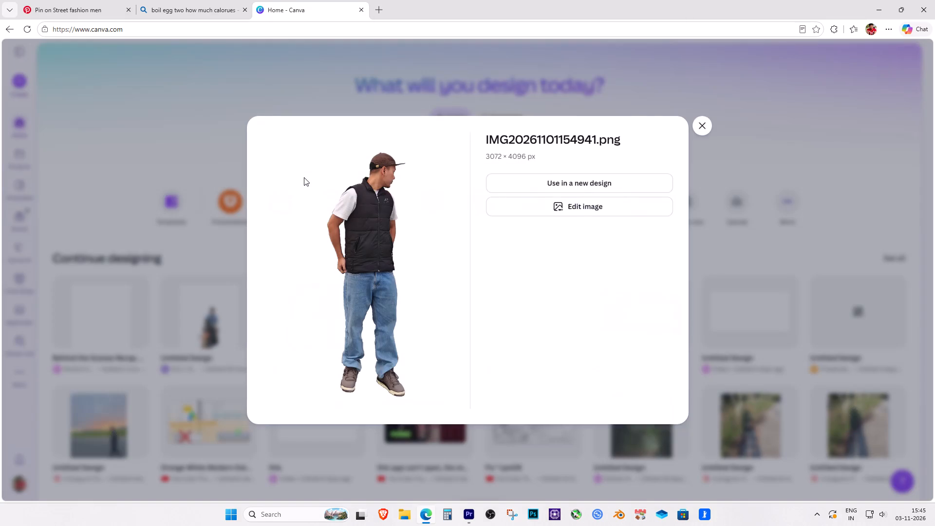
# Open the uploaded photo in the image editor and create a design from it.
pyautogui.click(579, 205)
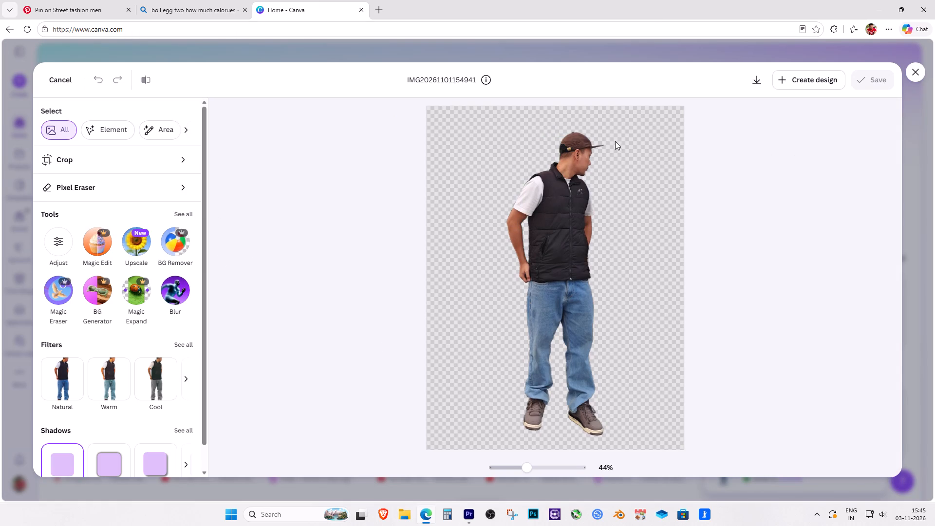
pyautogui.click(824, 82)
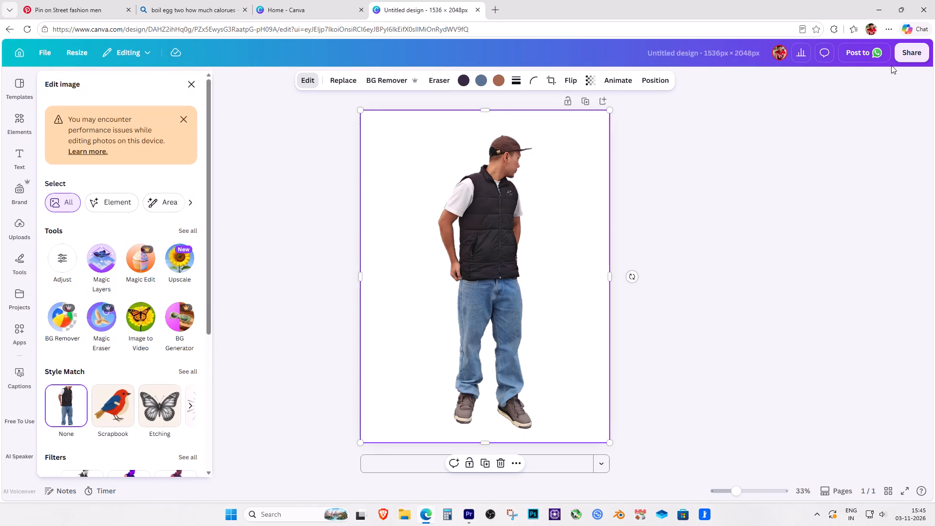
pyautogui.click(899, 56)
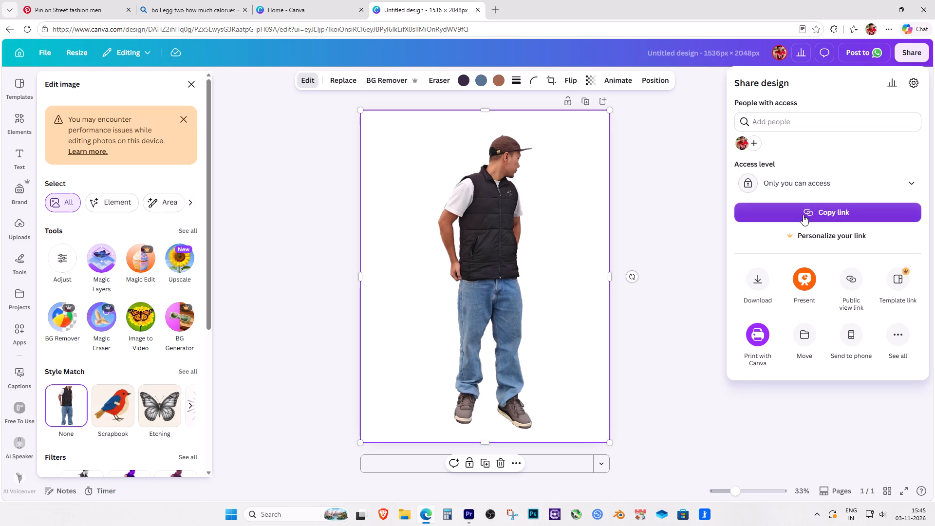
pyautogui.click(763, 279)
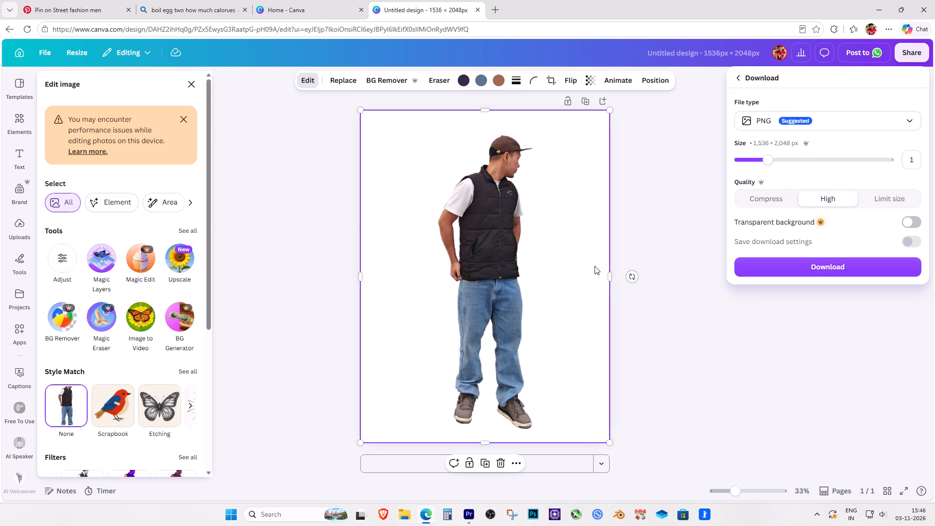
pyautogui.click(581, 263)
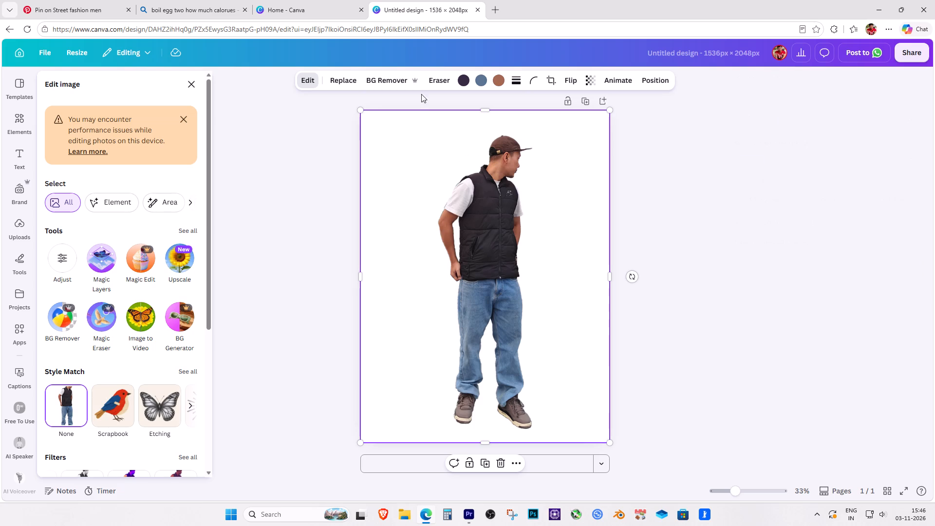
# Apply BG Remover to the man's photo.
pyautogui.click(386, 81)
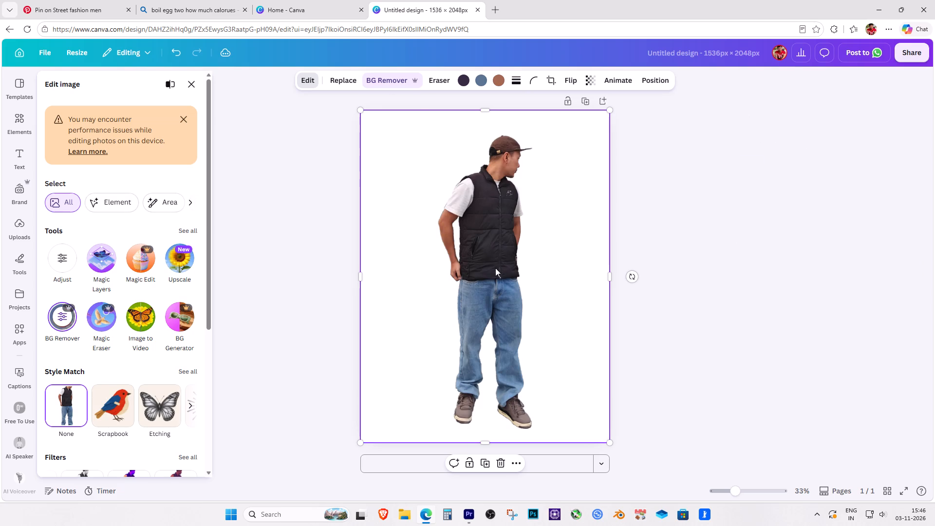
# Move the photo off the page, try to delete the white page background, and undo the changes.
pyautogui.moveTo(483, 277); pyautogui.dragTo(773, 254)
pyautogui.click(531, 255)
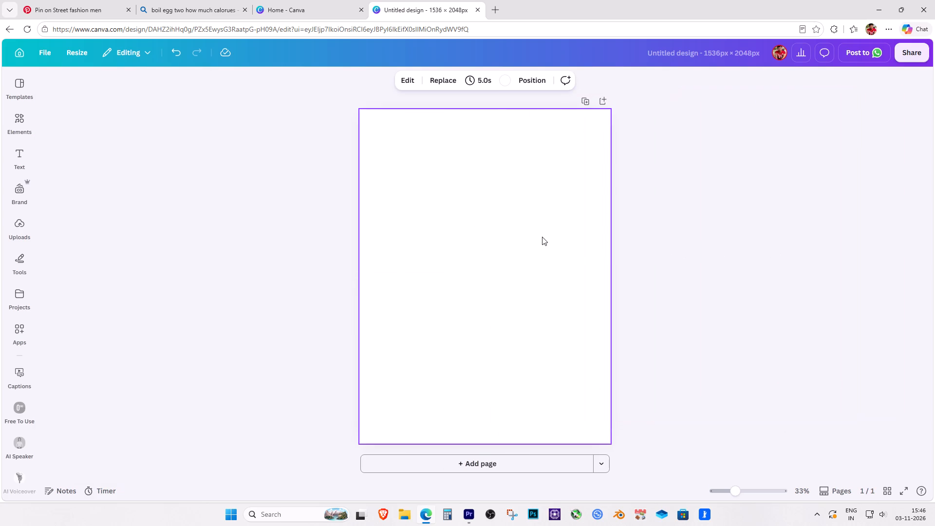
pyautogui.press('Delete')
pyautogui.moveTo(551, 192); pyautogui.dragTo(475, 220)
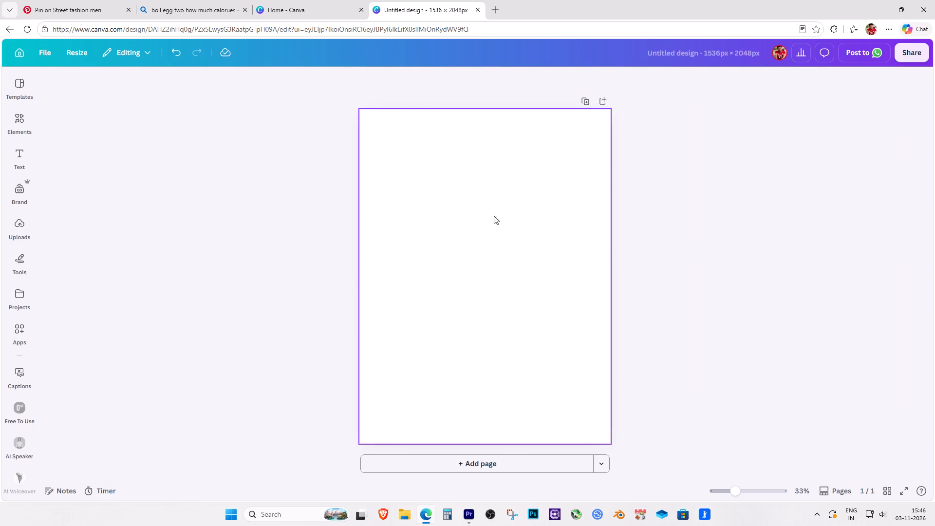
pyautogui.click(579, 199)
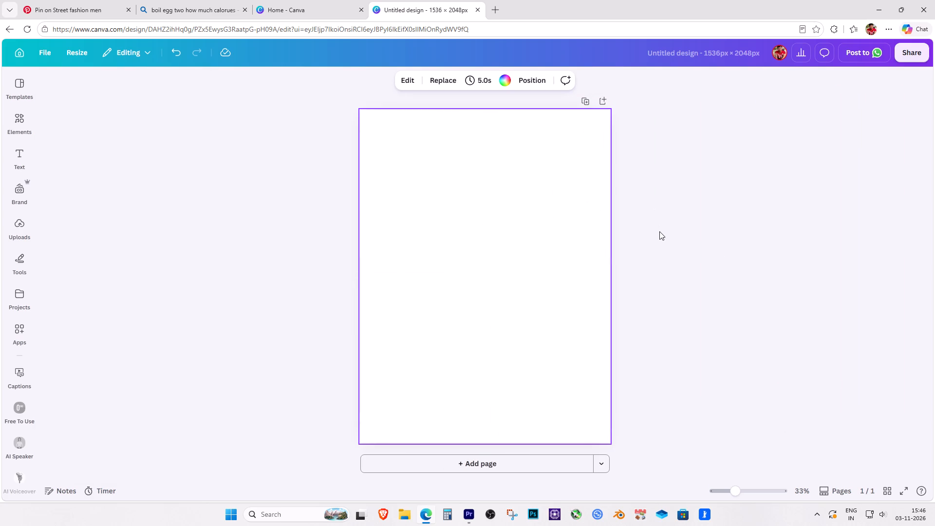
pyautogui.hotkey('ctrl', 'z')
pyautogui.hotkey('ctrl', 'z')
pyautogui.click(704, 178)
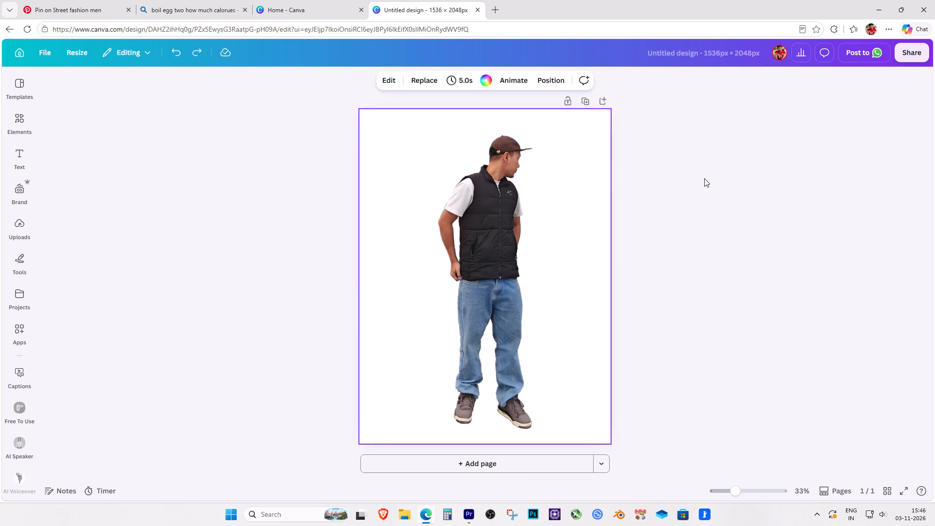
# Download the man's design as a PNG at size 1 and High quality.
pyautogui.click(902, 61)
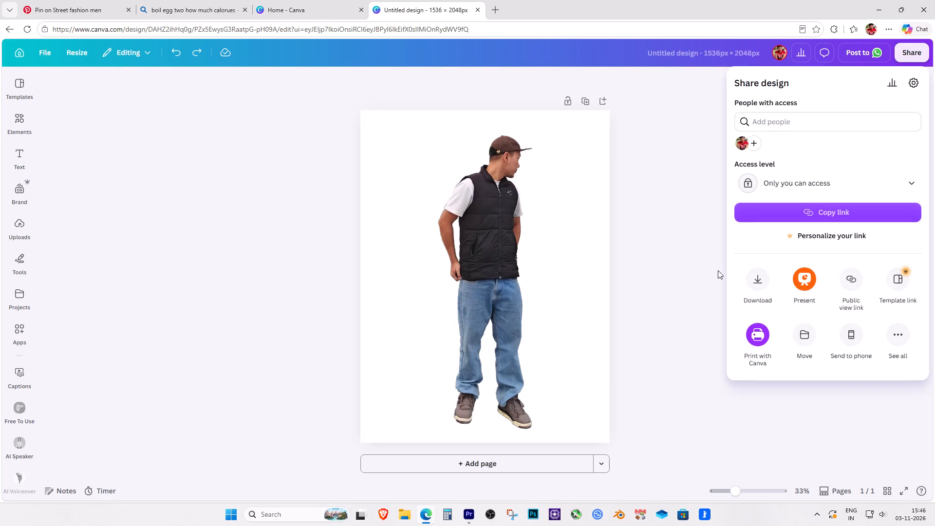
pyautogui.click(761, 286)
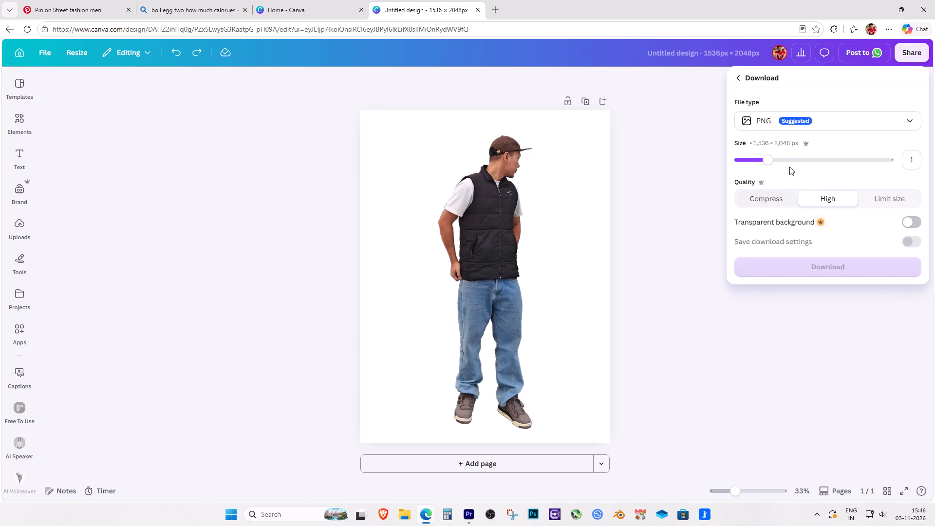
pyautogui.click(819, 262)
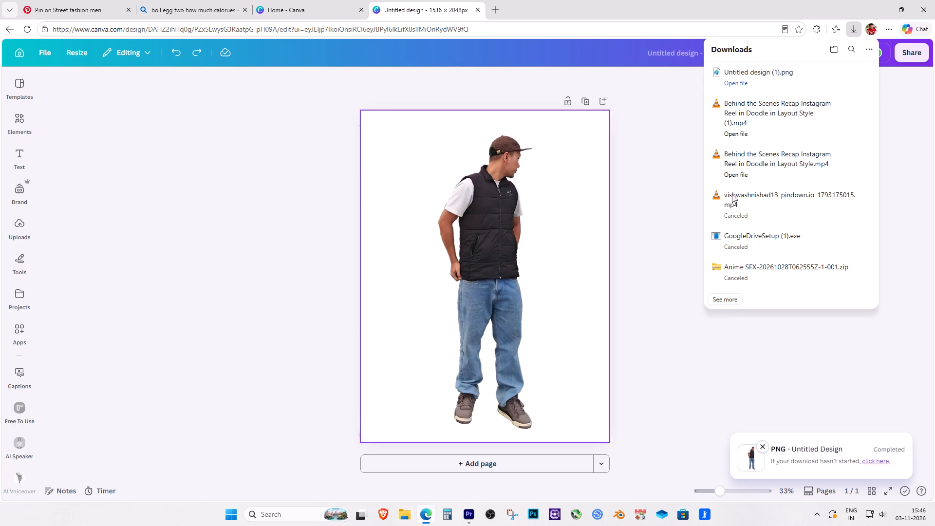
# Open the downloaded PNG in Paint, check the whole figure and its background, and close it.
pyautogui.click(740, 84)
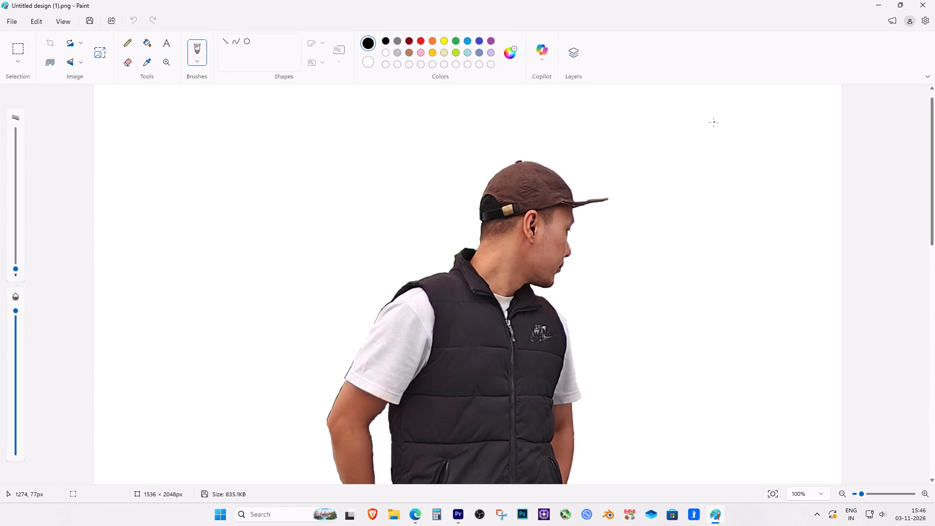
pyautogui.click(862, 495)
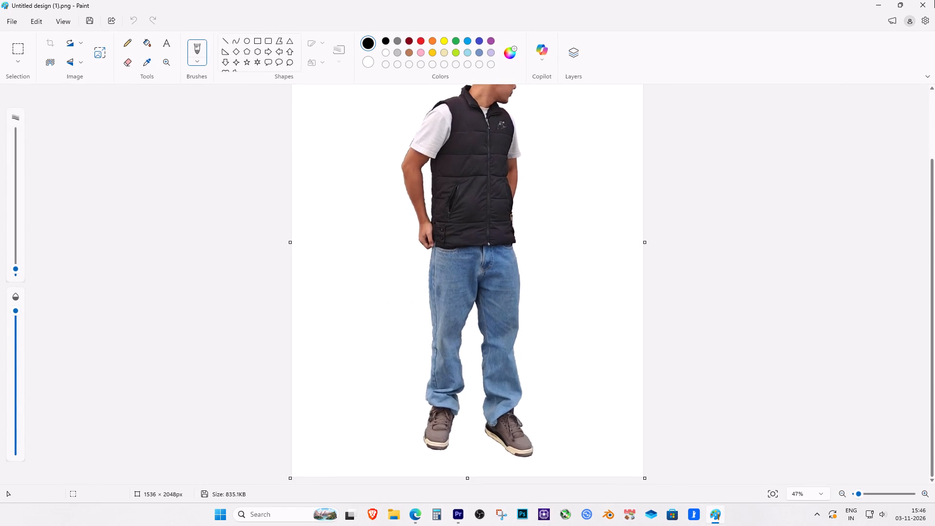
pyautogui.click(934, 0)
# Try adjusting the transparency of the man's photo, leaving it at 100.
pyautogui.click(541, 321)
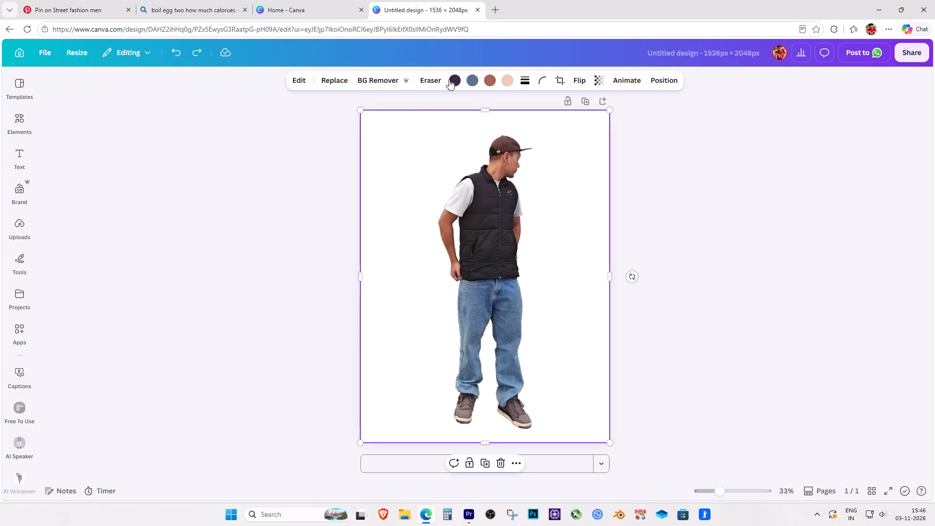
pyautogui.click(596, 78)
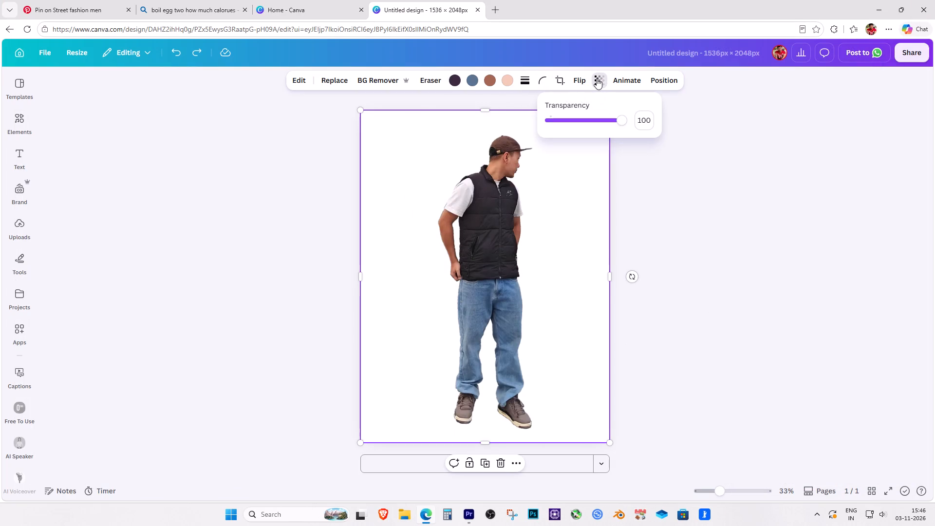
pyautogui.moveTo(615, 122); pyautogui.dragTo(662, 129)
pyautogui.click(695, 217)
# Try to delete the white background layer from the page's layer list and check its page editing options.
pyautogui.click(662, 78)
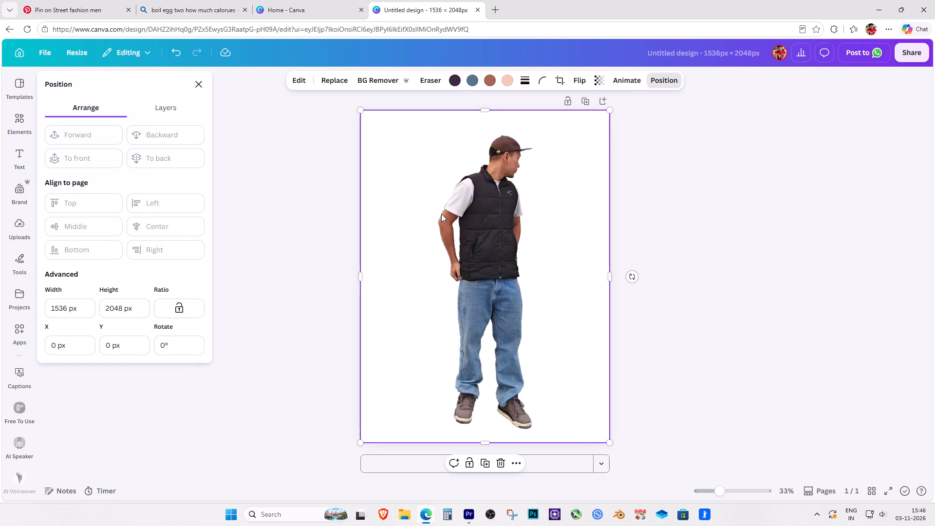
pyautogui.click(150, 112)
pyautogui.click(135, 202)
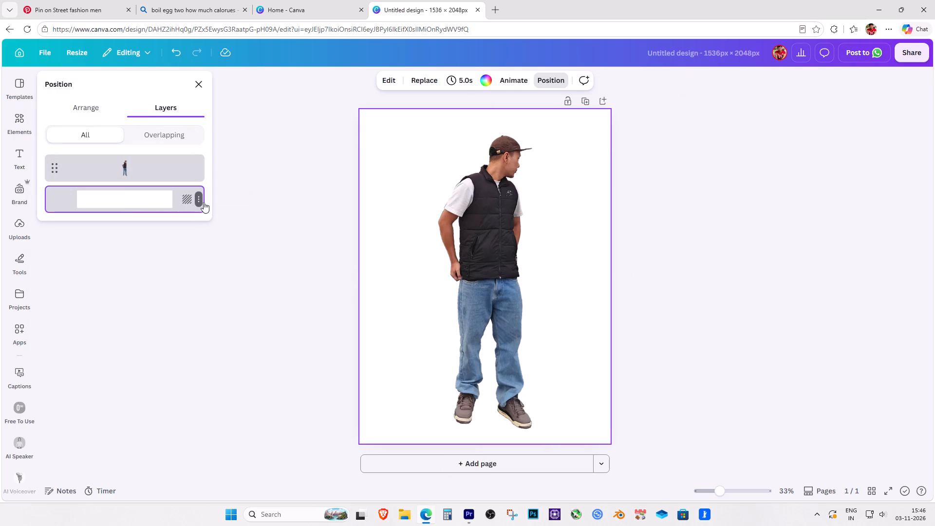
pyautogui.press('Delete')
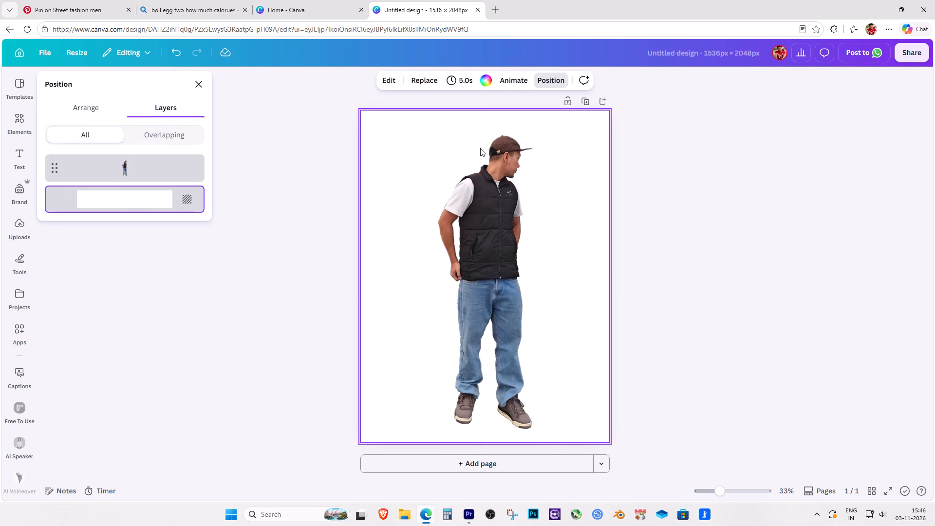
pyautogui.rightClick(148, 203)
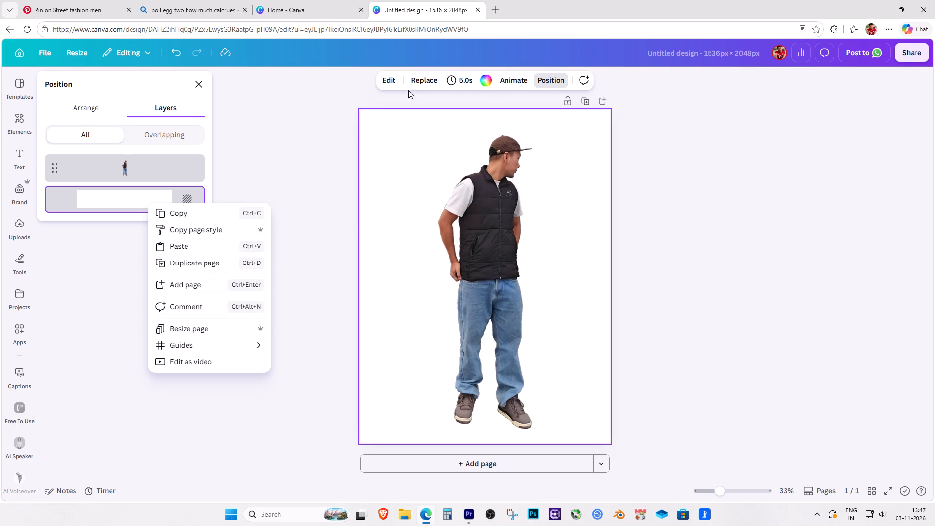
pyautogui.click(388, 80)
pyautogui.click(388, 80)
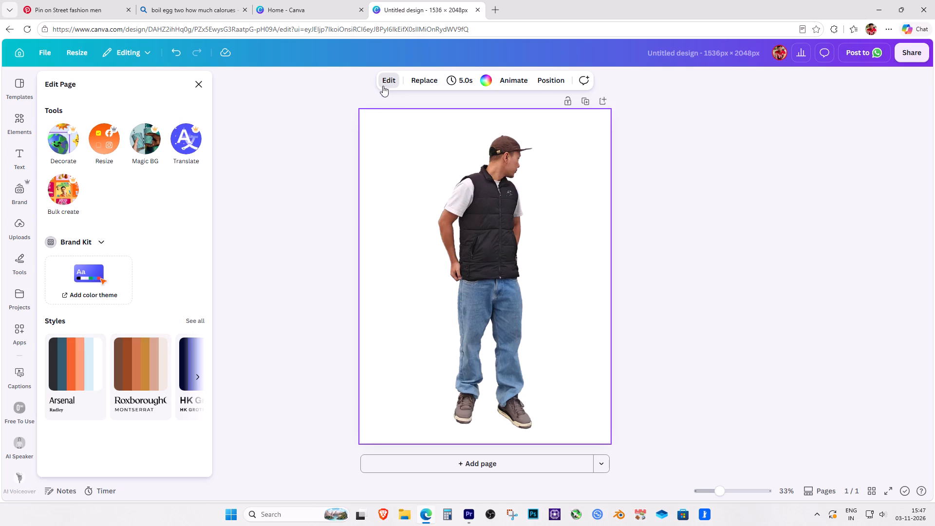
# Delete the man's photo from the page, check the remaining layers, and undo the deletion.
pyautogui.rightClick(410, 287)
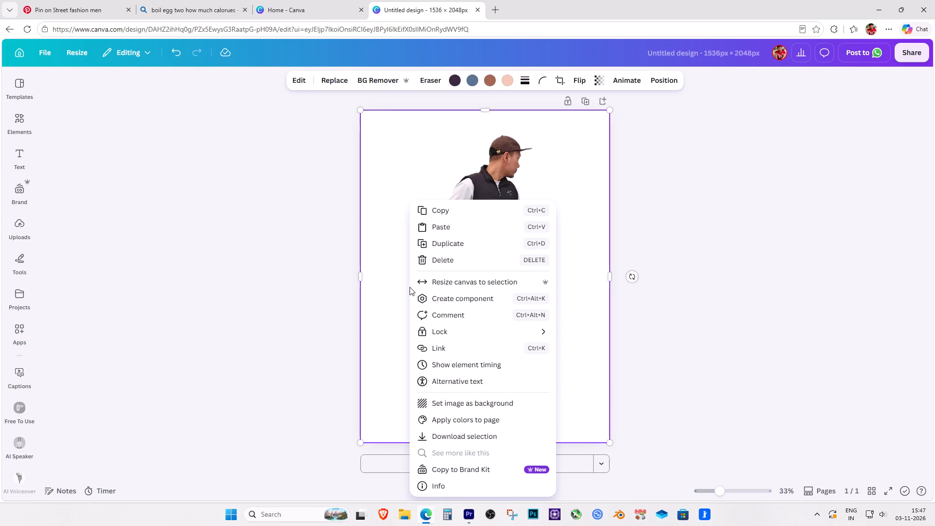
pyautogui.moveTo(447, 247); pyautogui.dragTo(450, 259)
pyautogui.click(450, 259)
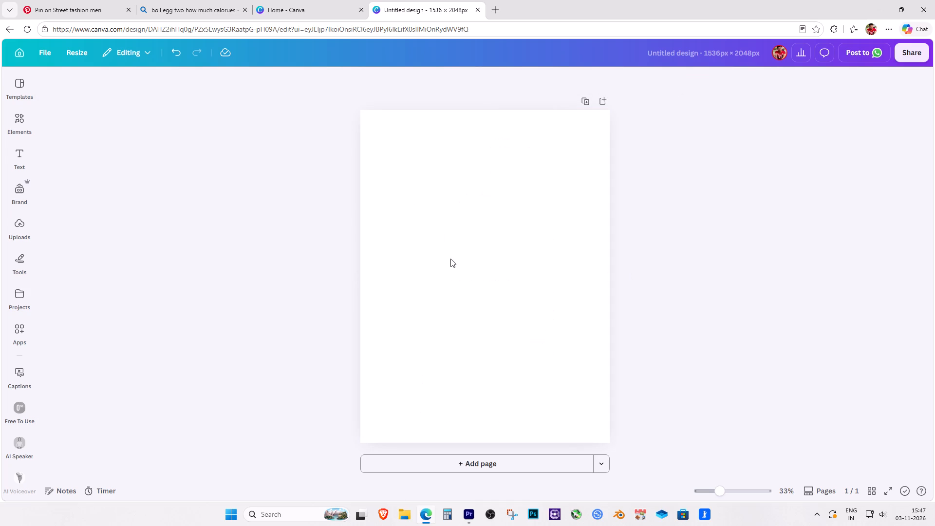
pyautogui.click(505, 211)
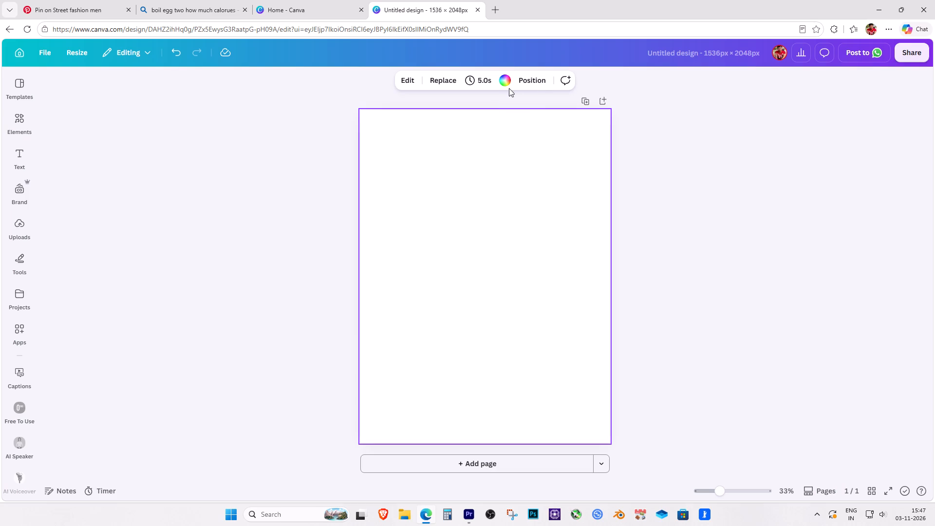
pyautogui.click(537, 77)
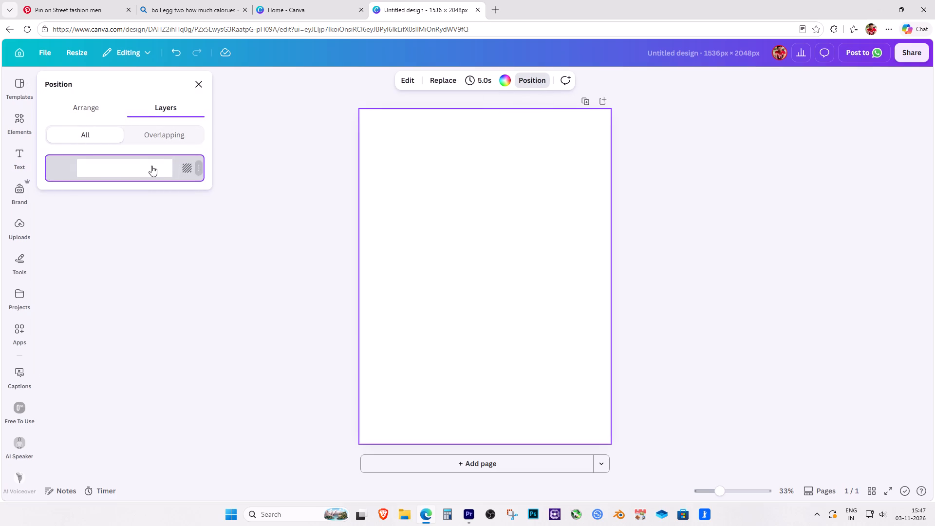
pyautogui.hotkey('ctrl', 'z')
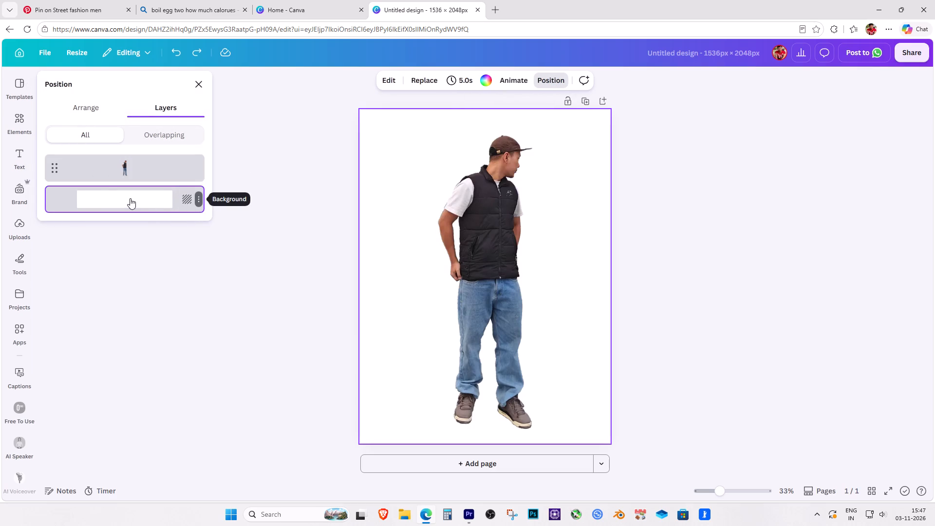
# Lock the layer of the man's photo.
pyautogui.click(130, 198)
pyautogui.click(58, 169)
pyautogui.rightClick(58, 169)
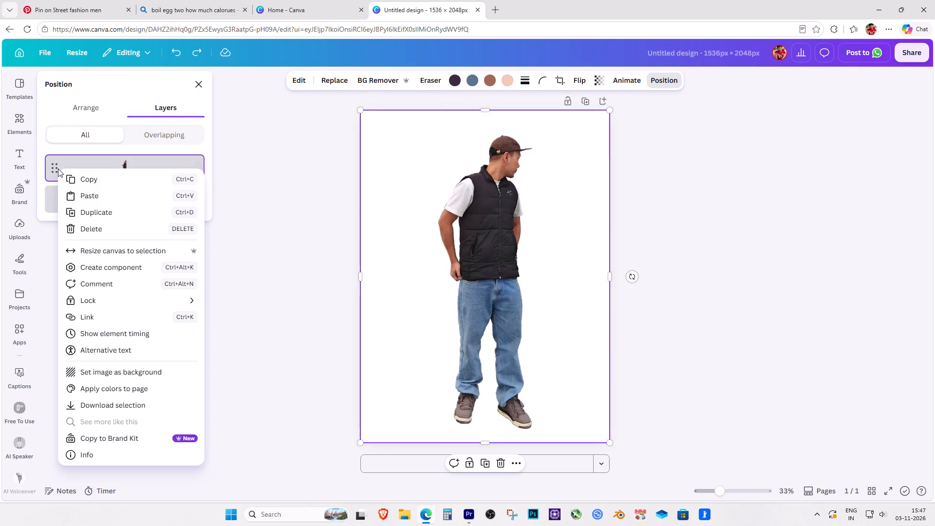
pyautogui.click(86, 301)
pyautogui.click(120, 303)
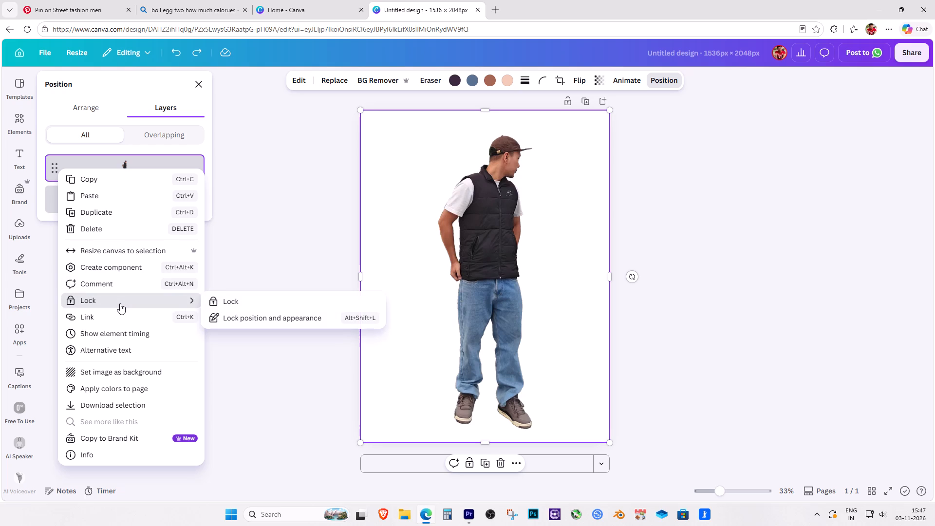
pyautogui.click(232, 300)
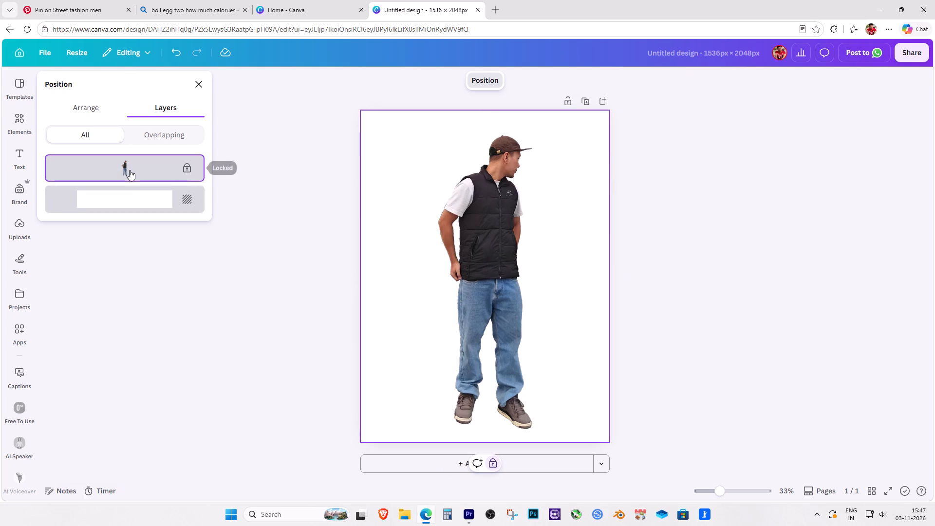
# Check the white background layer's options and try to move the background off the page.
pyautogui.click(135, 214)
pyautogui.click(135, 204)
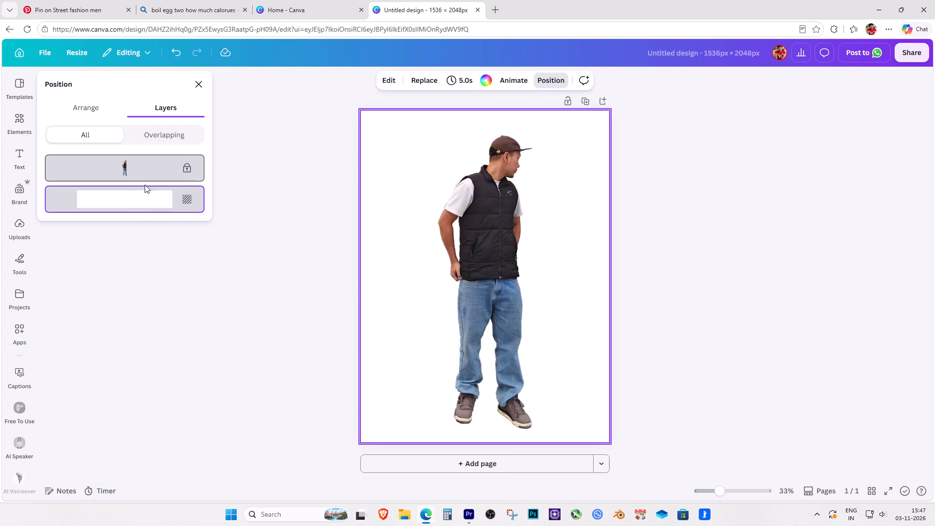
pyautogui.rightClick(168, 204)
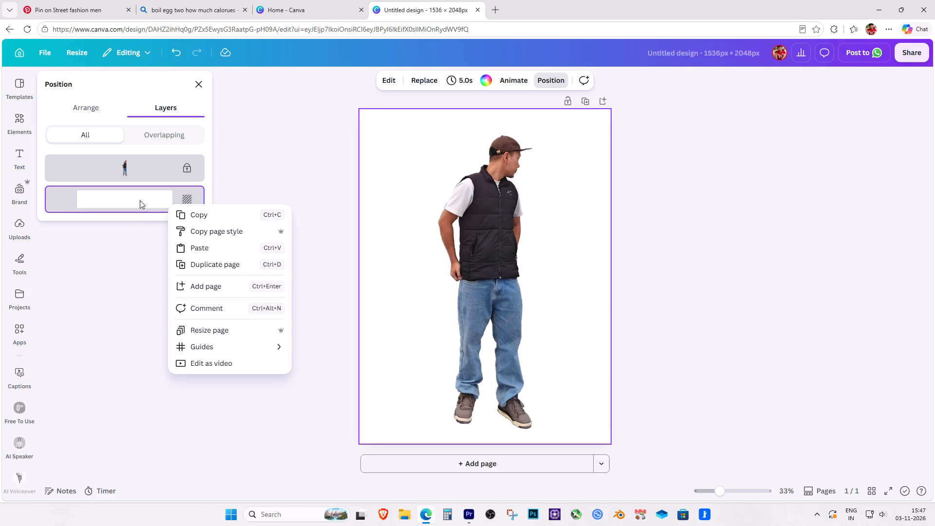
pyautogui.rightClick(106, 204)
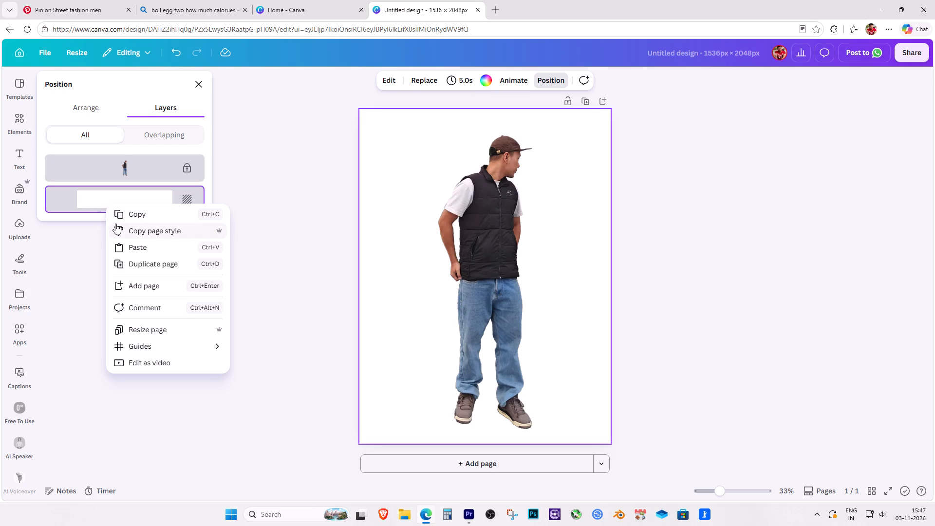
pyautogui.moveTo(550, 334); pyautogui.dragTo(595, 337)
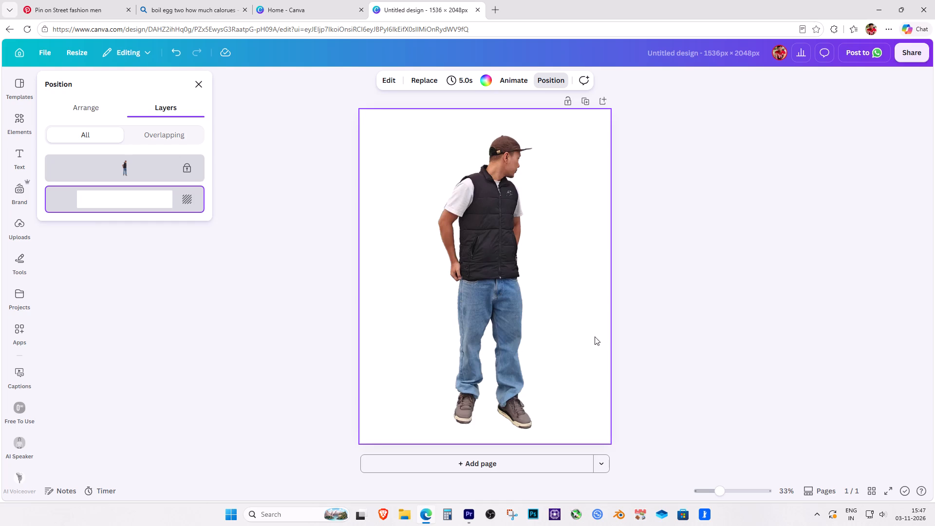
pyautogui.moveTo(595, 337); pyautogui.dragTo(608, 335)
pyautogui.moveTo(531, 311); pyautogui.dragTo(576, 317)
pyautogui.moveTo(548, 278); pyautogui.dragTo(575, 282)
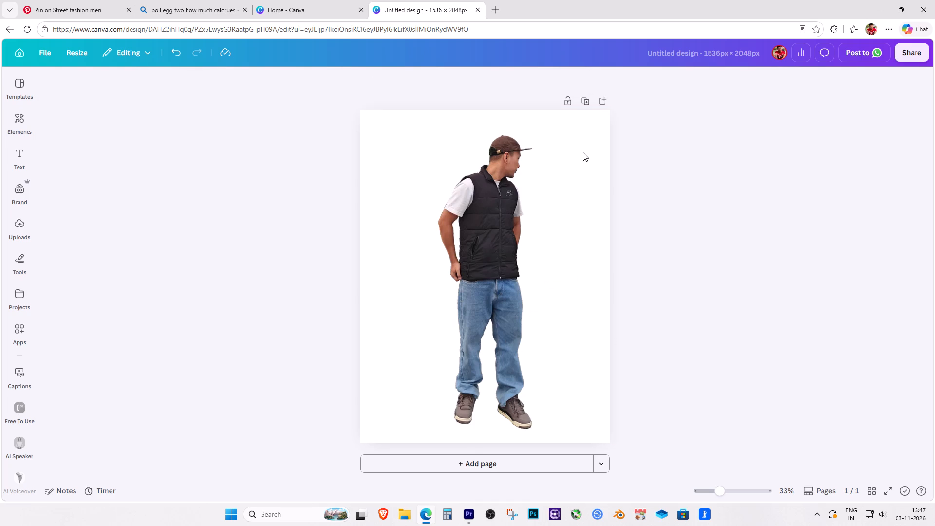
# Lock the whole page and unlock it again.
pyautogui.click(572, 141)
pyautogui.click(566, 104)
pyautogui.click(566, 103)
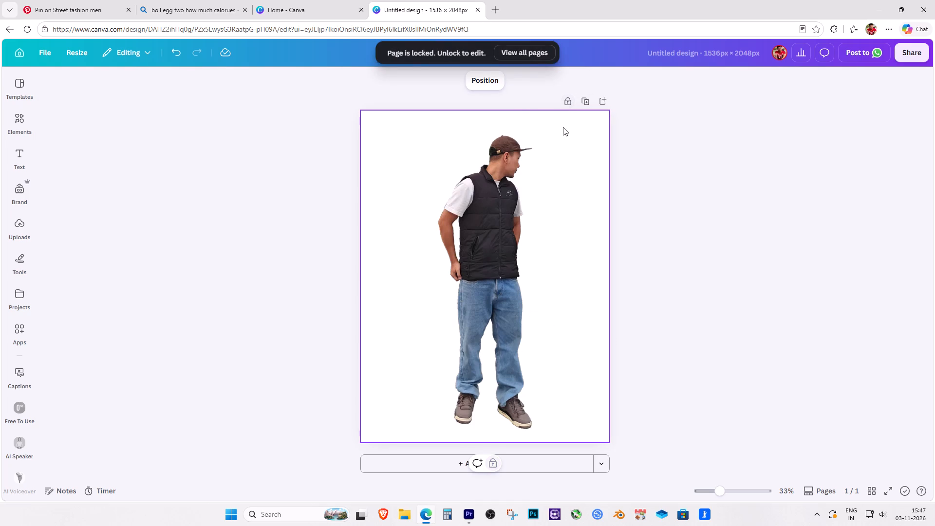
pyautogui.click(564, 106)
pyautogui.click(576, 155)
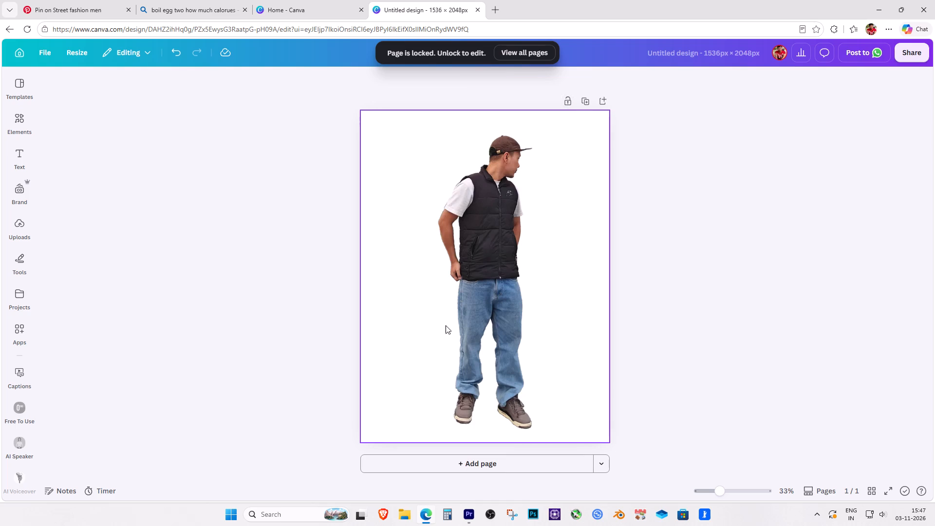
# Reopen the layer list from the locked photo and examine the options available for the white background layer.
pyautogui.click(480, 325)
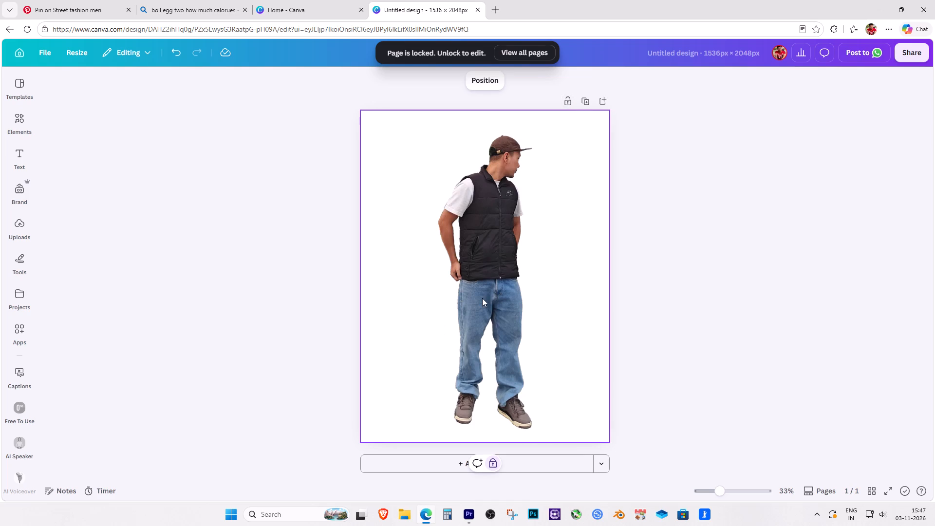
pyautogui.click(480, 277)
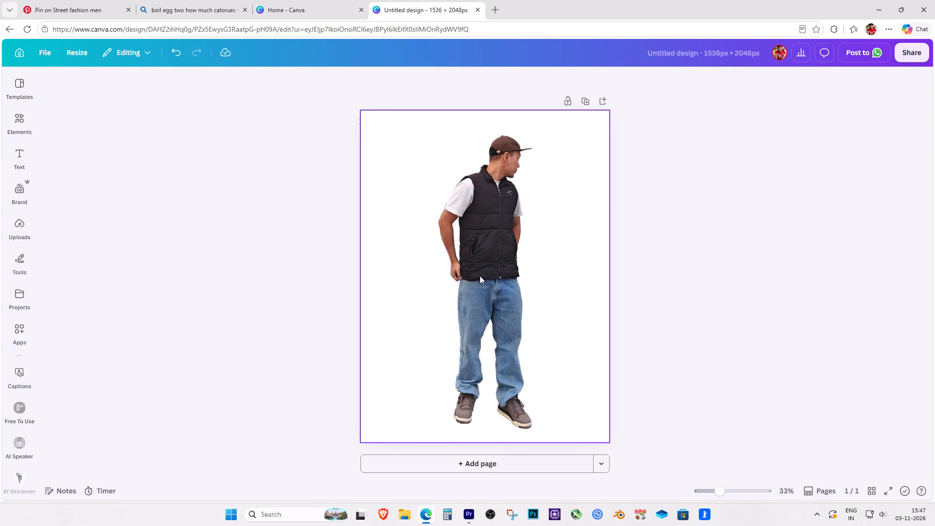
pyautogui.click(525, 269)
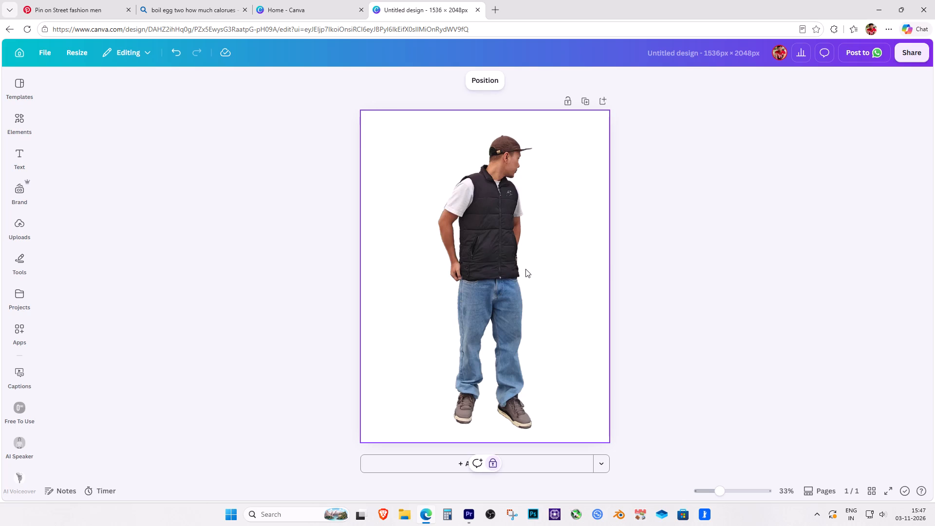
pyautogui.click(477, 73)
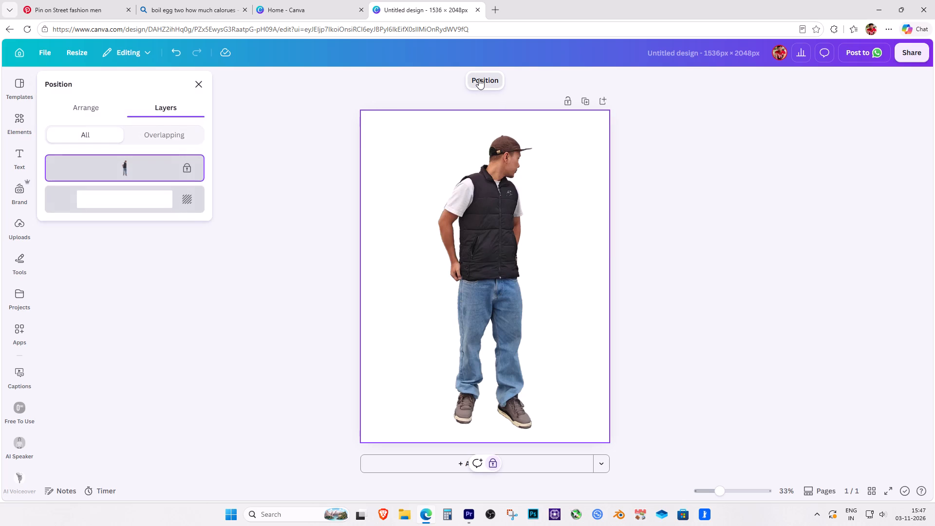
pyautogui.click(167, 193)
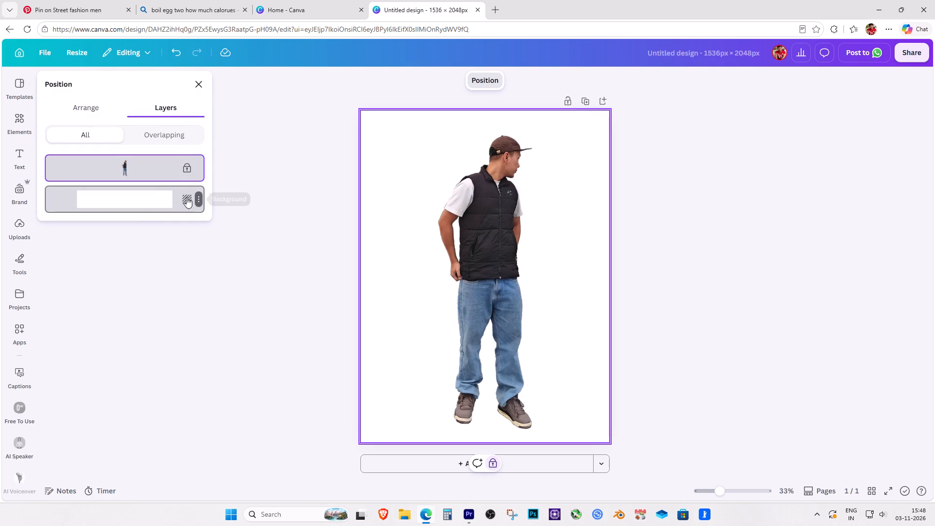
pyautogui.doubleClick(187, 197)
pyautogui.tripleClick(187, 197)
pyautogui.click(201, 199)
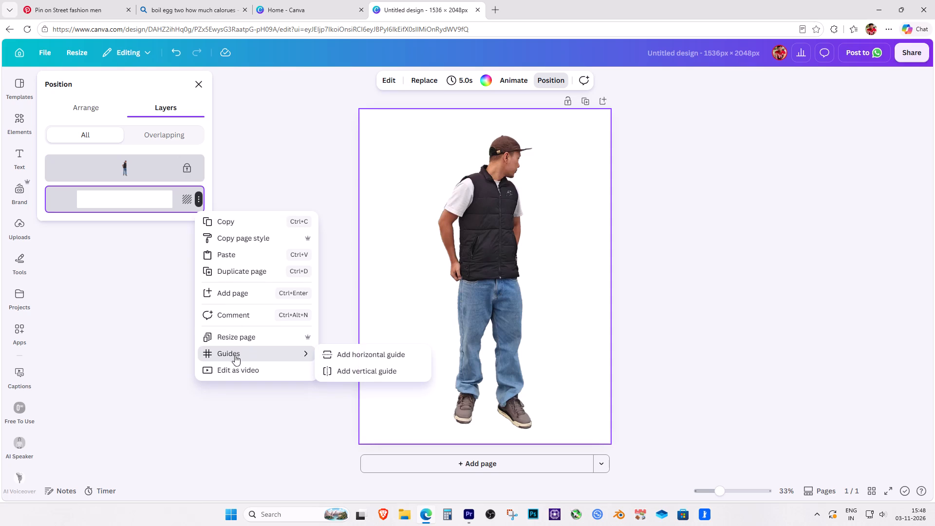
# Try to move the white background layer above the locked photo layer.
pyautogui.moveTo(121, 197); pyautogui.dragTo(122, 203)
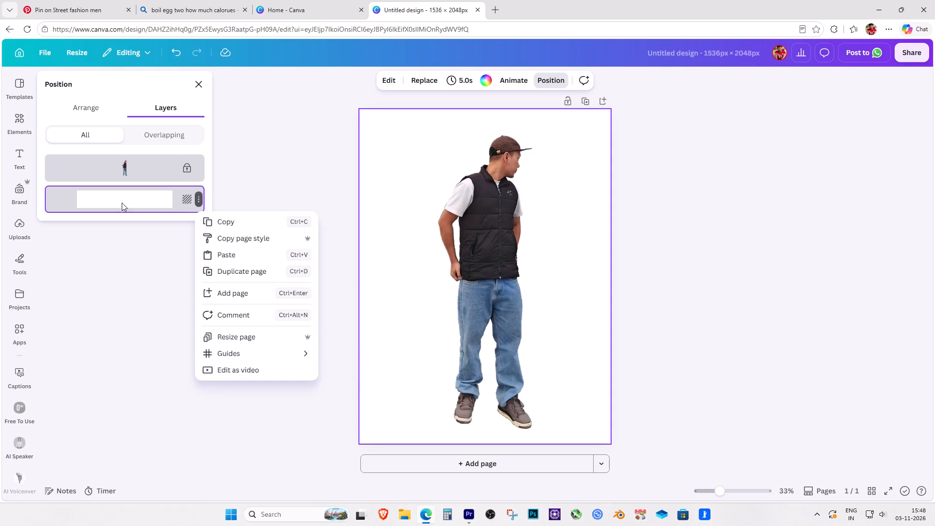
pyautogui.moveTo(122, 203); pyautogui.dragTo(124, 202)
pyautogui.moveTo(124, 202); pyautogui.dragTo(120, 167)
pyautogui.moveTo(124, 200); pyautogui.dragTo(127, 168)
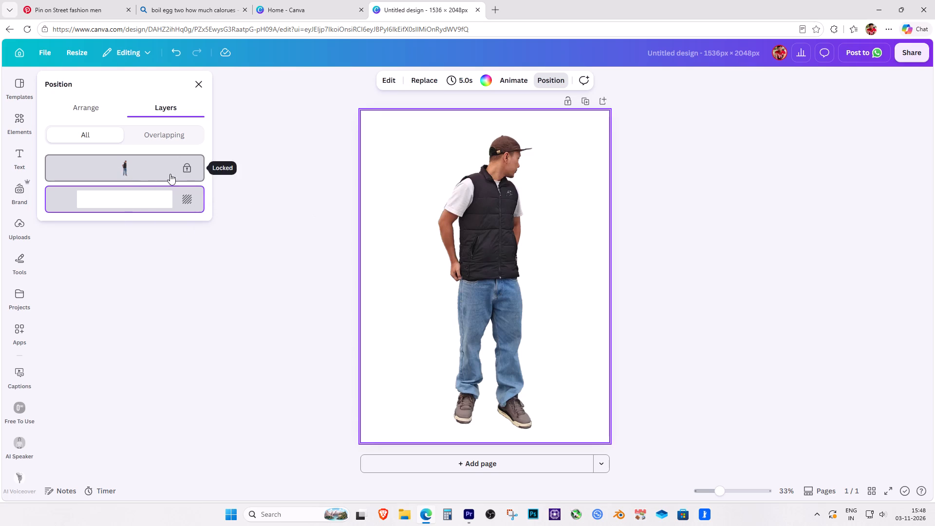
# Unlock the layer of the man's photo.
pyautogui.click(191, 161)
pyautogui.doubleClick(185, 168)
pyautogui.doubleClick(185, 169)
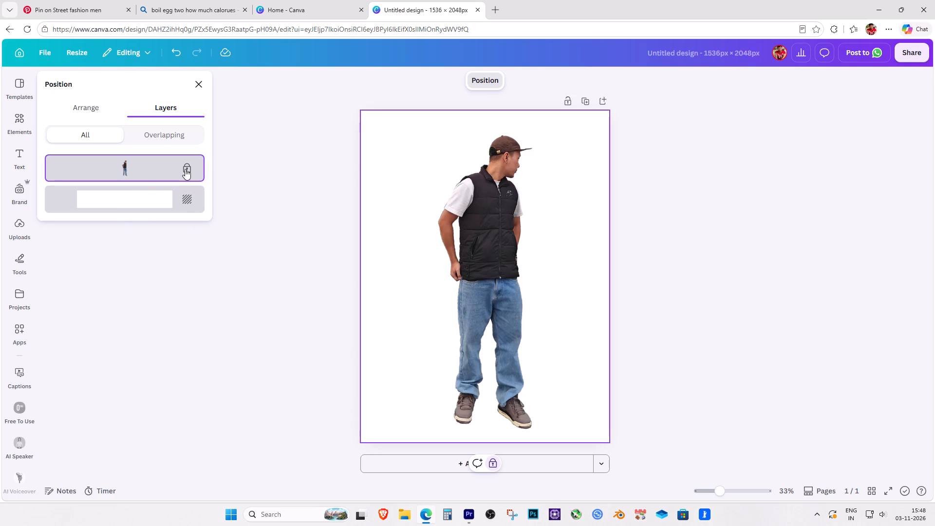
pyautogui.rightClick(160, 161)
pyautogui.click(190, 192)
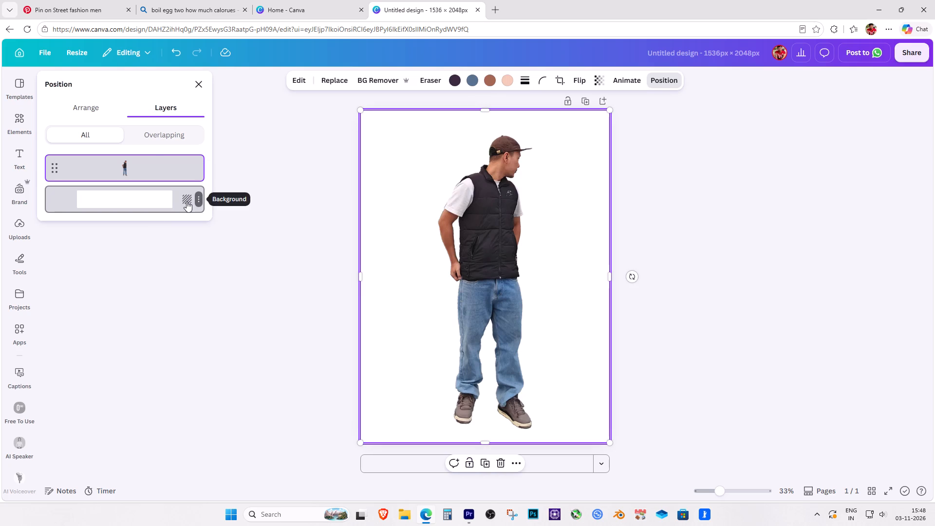
# Select the white background layer and set the page timing to 0.1 s.
pyautogui.click(156, 202)
pyautogui.rightClick(77, 194)
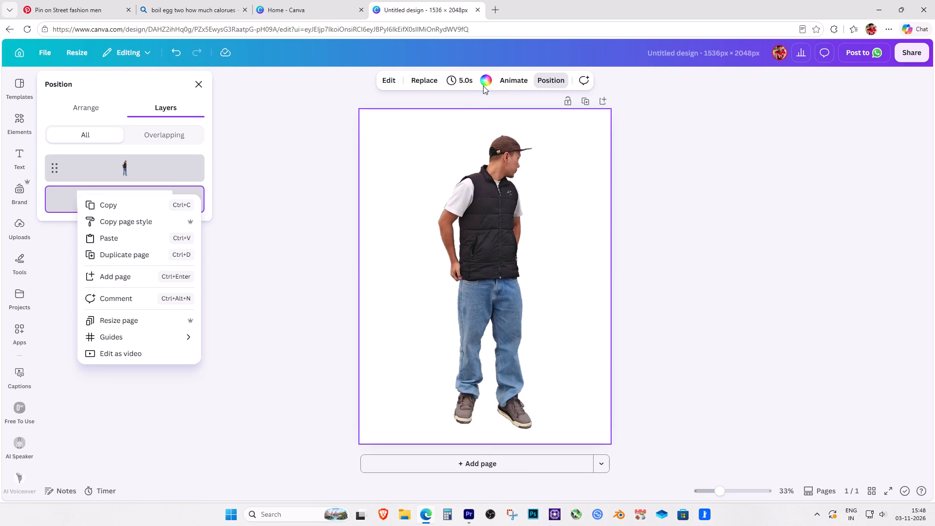
pyautogui.click(452, 83)
pyautogui.click(452, 79)
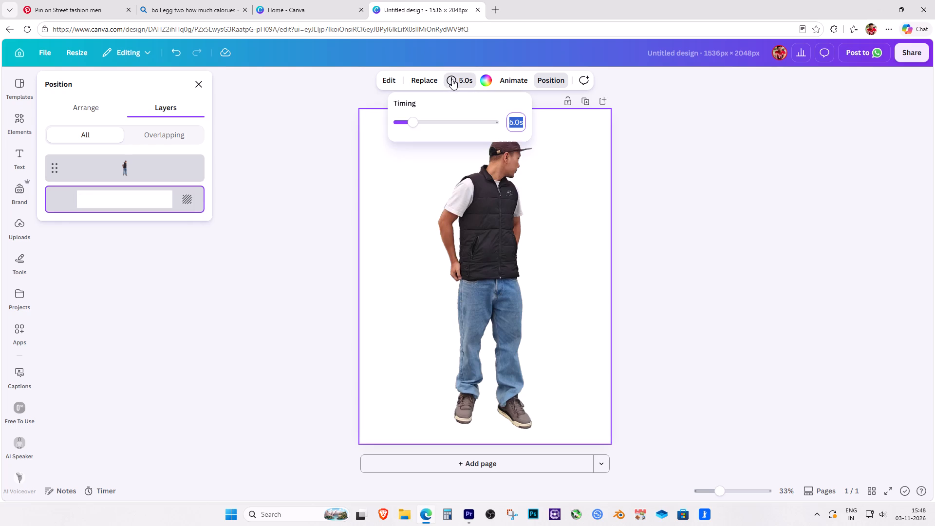
pyautogui.moveTo(414, 120); pyautogui.dragTo(342, 131)
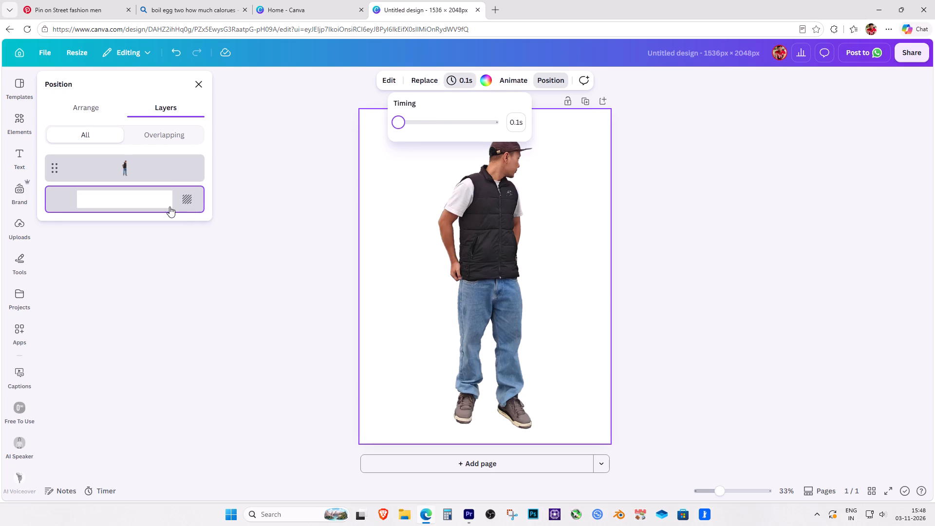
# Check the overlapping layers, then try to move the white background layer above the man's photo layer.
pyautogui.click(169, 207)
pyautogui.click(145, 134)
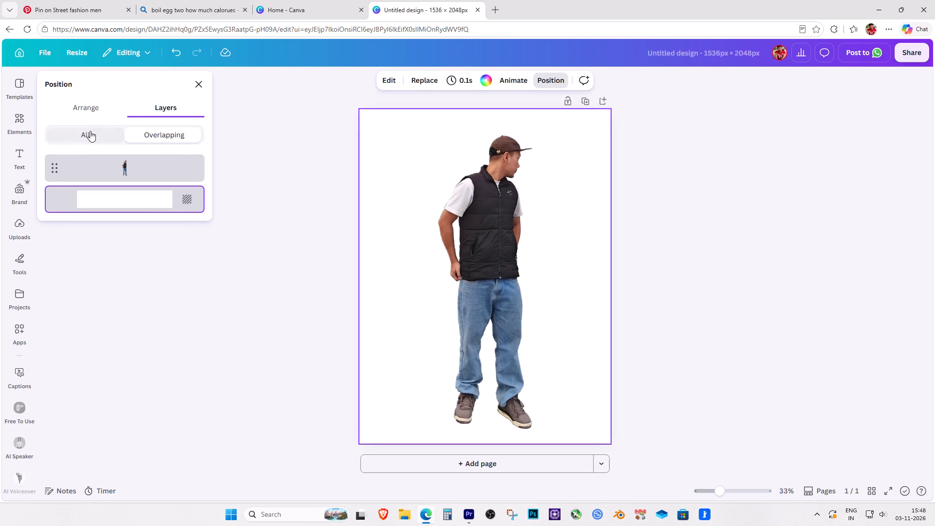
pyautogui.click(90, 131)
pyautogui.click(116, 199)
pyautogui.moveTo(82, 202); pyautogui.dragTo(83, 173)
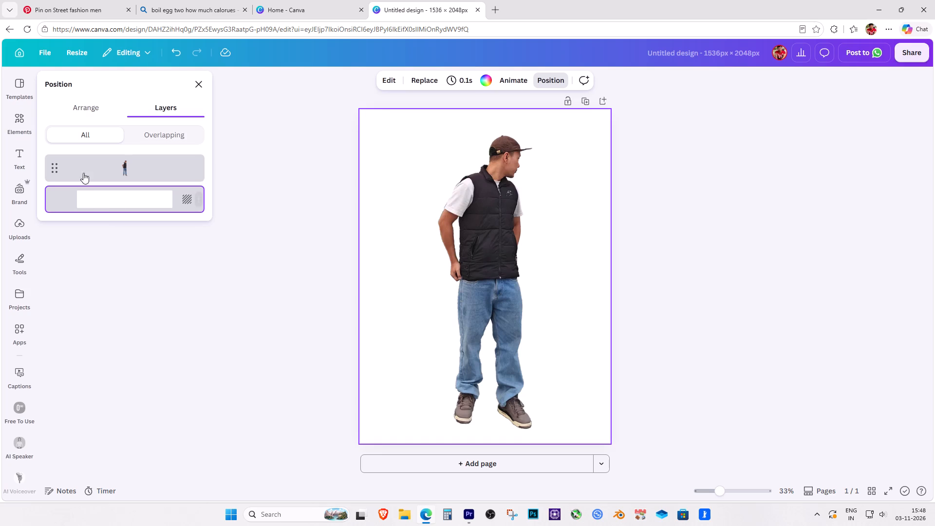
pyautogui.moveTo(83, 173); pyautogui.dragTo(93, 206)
# Examine the options available for the white background layer and the page, then close the layer list.
pyautogui.doubleClick(106, 197)
pyautogui.rightClick(106, 197)
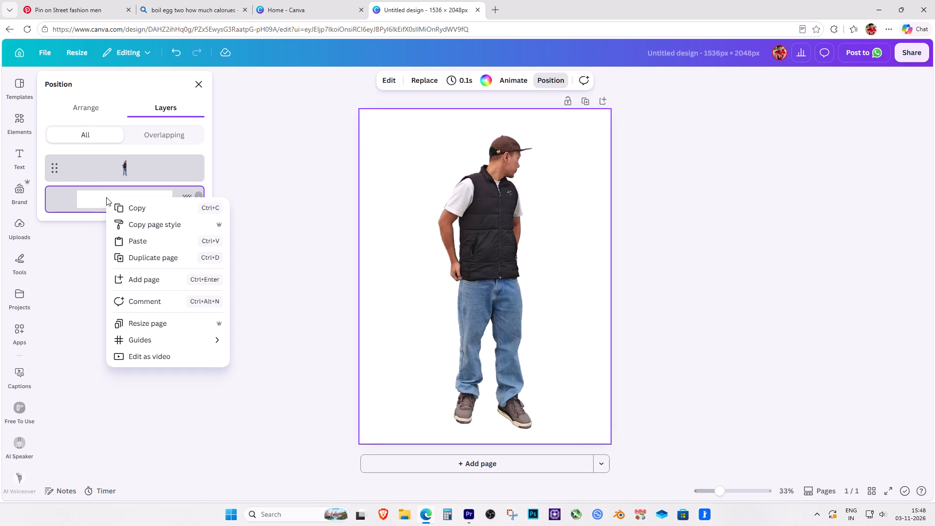
pyautogui.rightClick(423, 221)
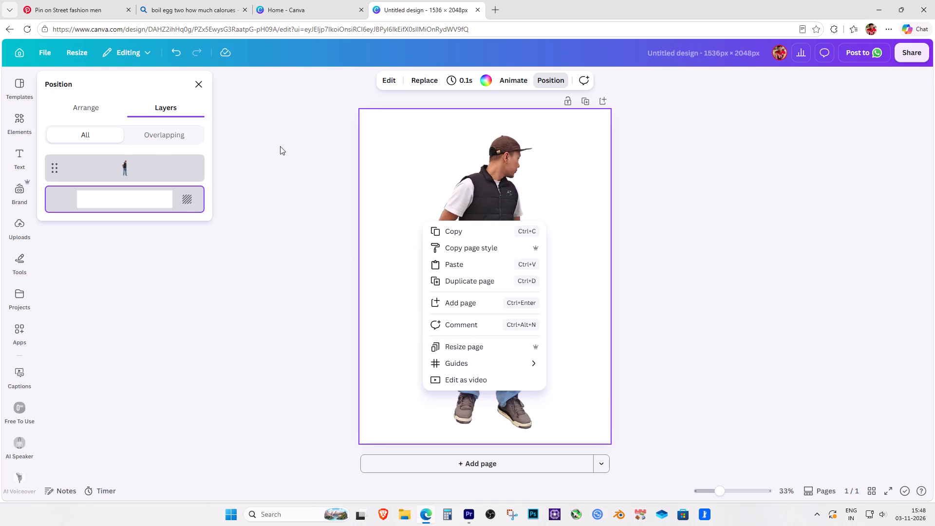
pyautogui.click(196, 85)
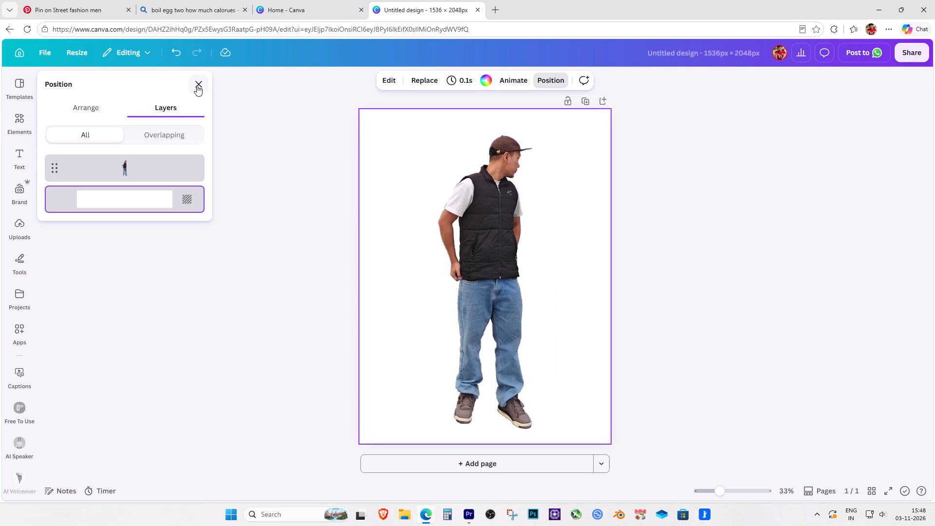
pyautogui.click(198, 85)
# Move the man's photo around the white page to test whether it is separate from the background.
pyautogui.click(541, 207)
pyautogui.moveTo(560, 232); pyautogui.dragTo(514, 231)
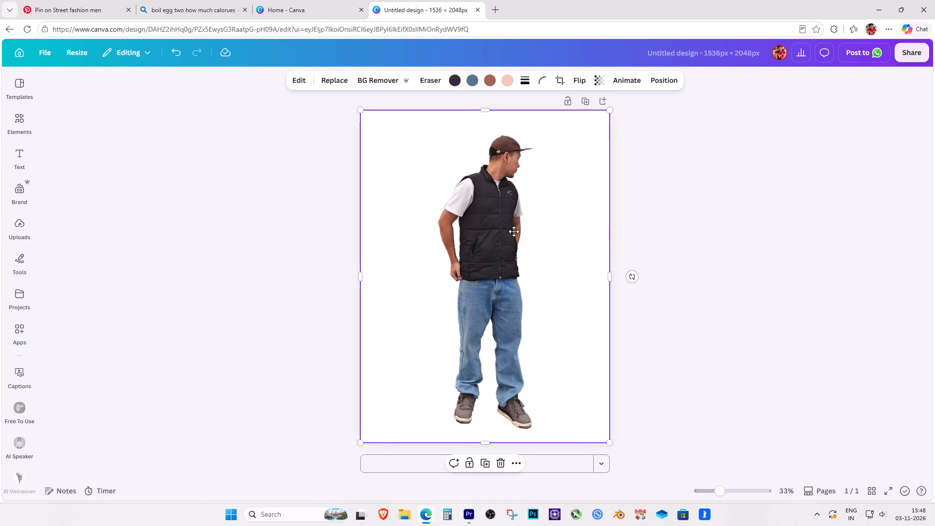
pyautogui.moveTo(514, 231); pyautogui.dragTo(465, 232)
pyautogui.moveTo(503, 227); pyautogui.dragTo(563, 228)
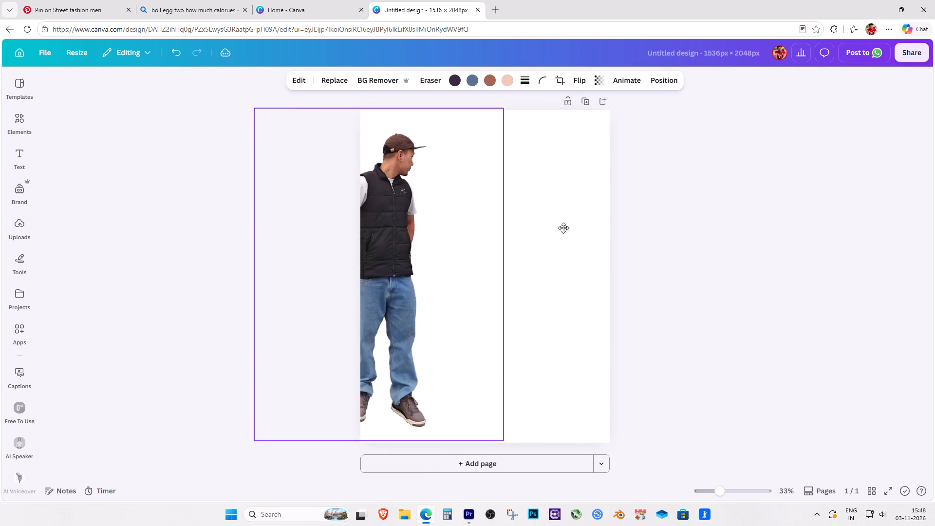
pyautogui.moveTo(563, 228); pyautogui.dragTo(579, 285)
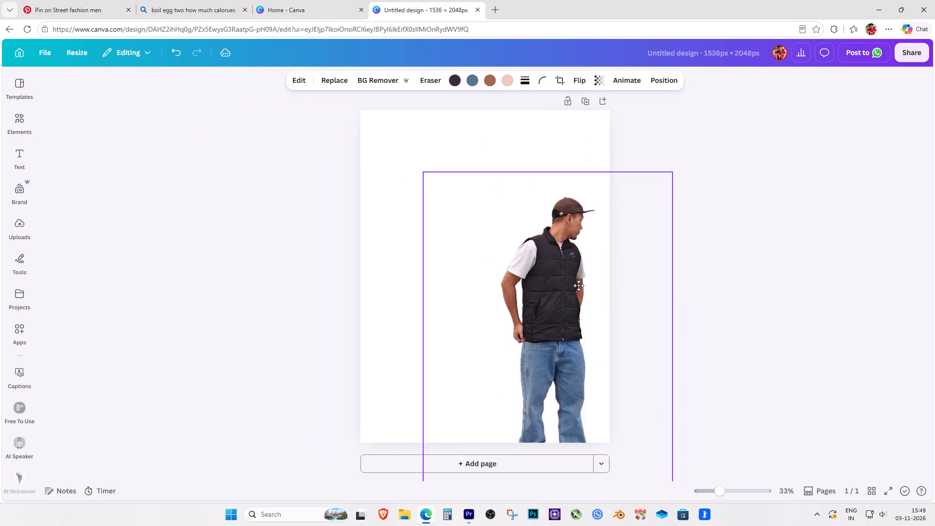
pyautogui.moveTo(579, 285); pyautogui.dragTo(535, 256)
# Delete the man's photo from the page.
pyautogui.click(491, 255)
pyautogui.press('Delete')
pyautogui.click(429, 255)
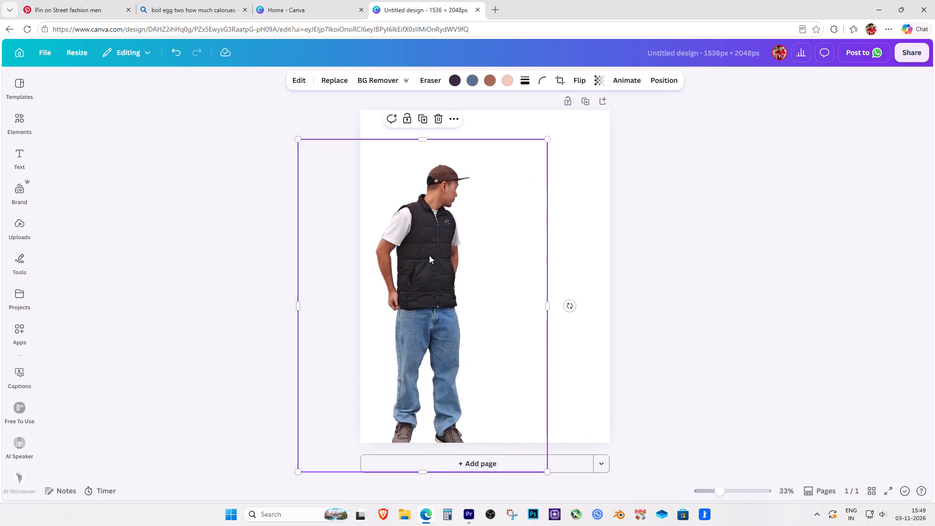
pyautogui.press('Delete')
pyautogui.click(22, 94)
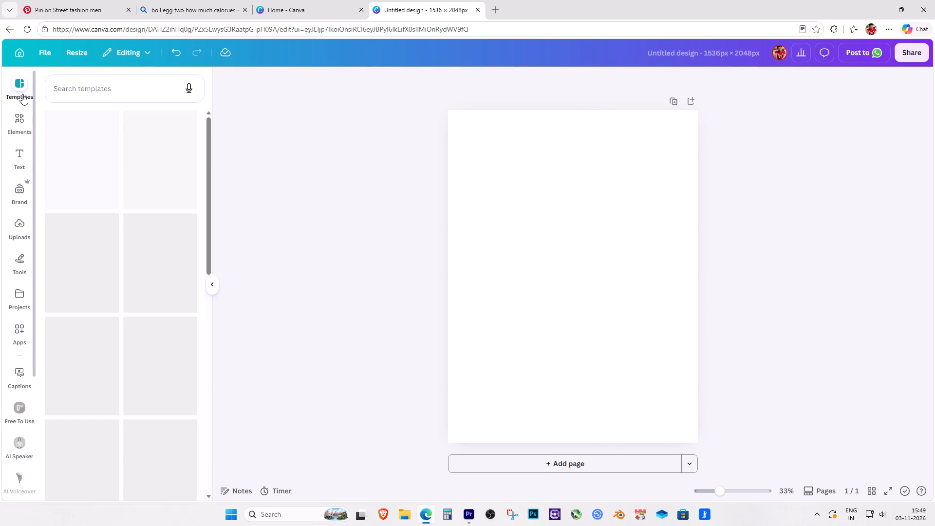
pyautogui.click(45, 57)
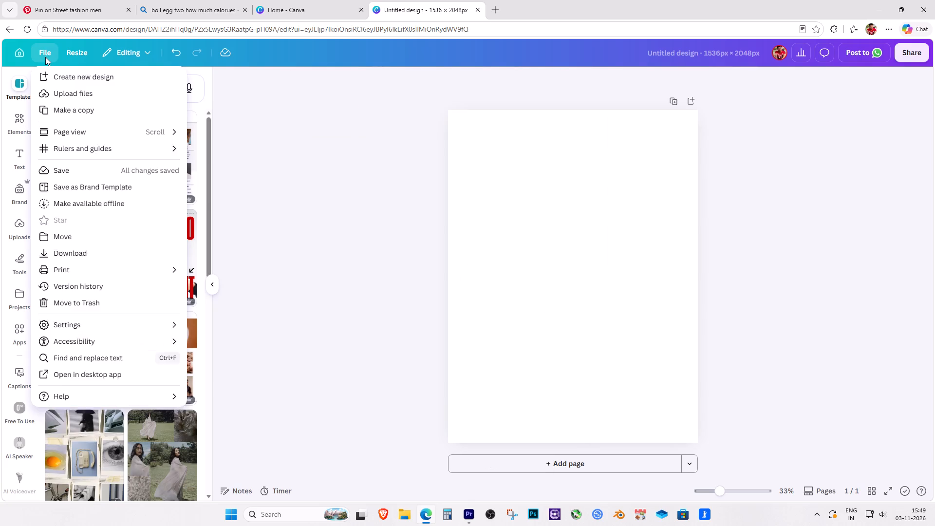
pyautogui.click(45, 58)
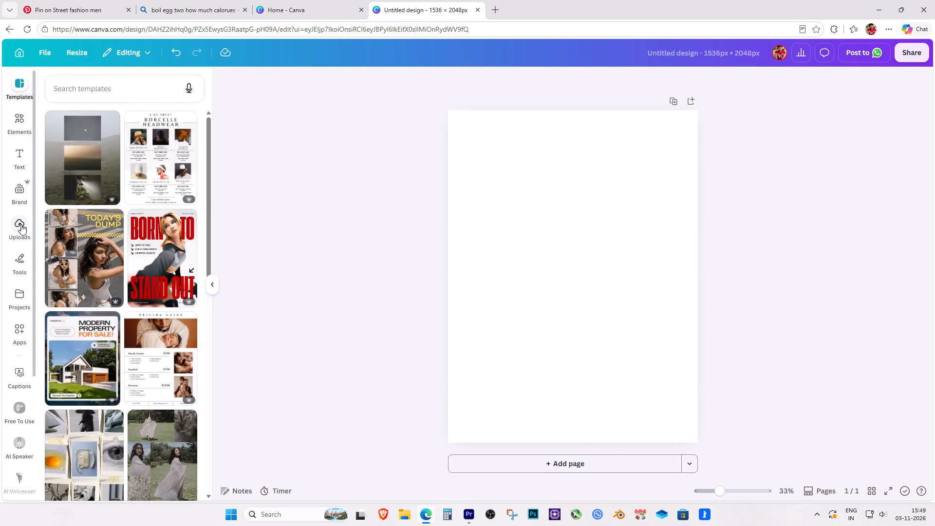
# Return to the home page and split the photo of the man on the motorbike into editable layers with Magic Layers.
pyautogui.click(21, 53)
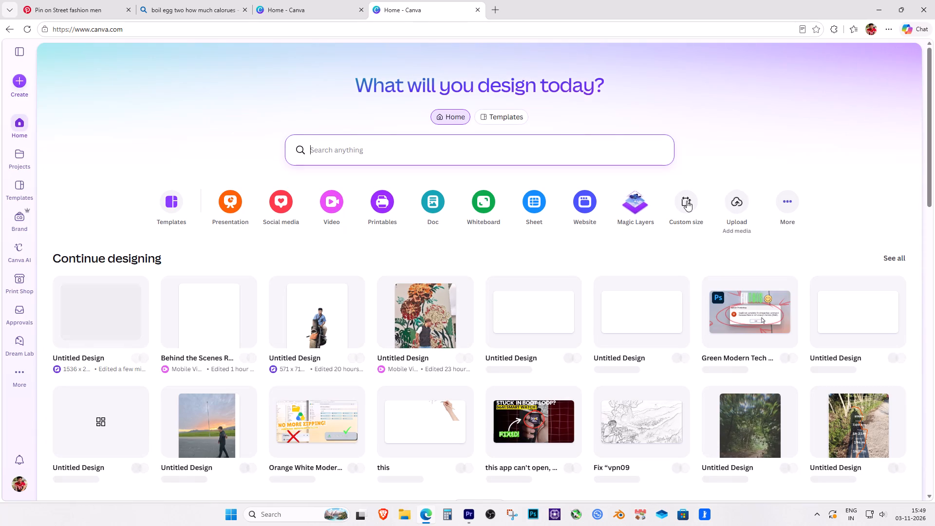
pyautogui.click(629, 203)
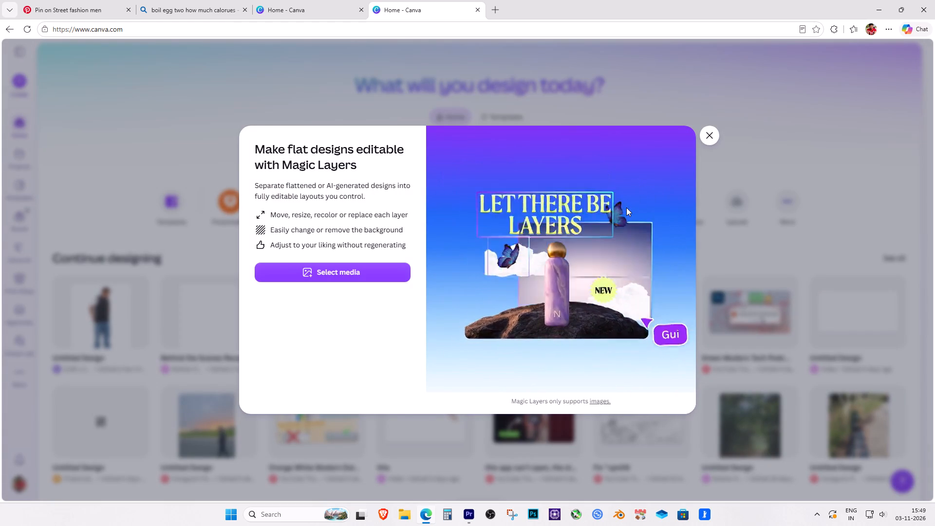
pyautogui.click(370, 273)
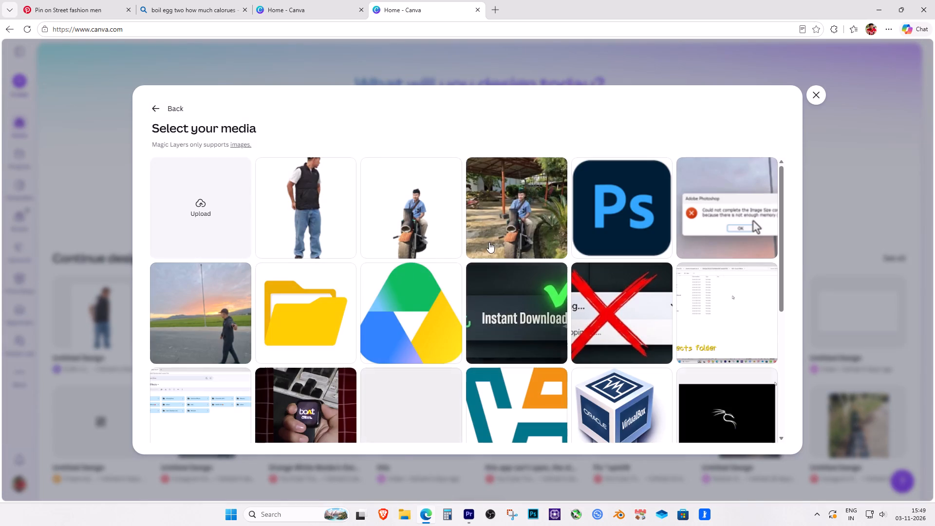
pyautogui.click(504, 225)
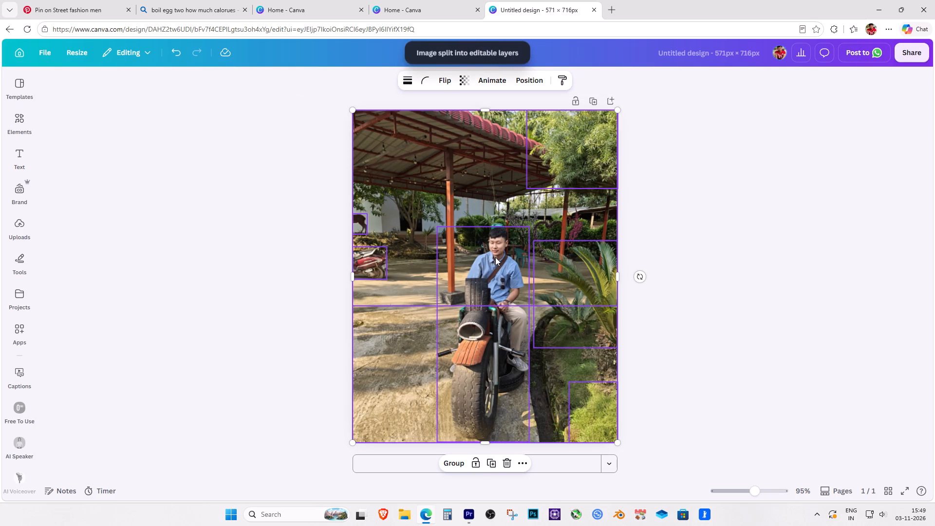
# Select the separated man-on-motorbike layer by itself and nudge it slightly.
pyautogui.click(496, 257)
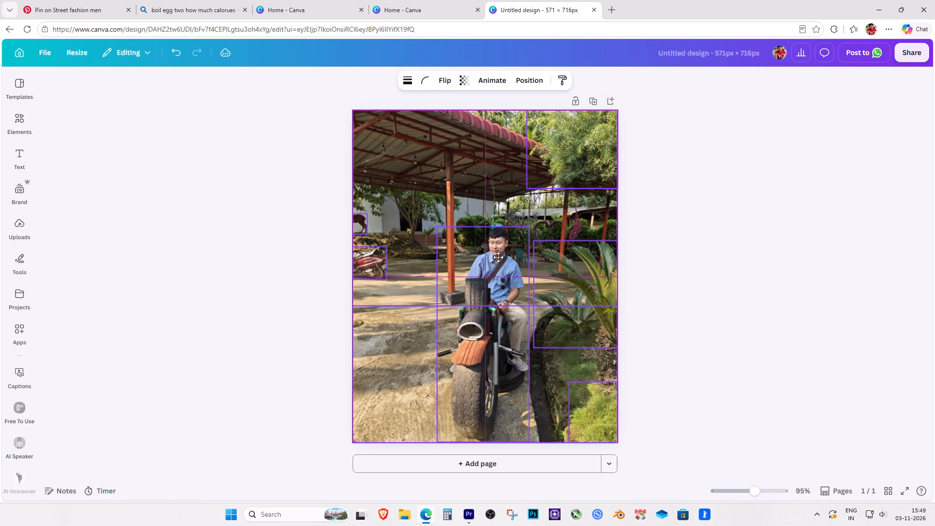
pyautogui.click(720, 283)
pyautogui.click(473, 279)
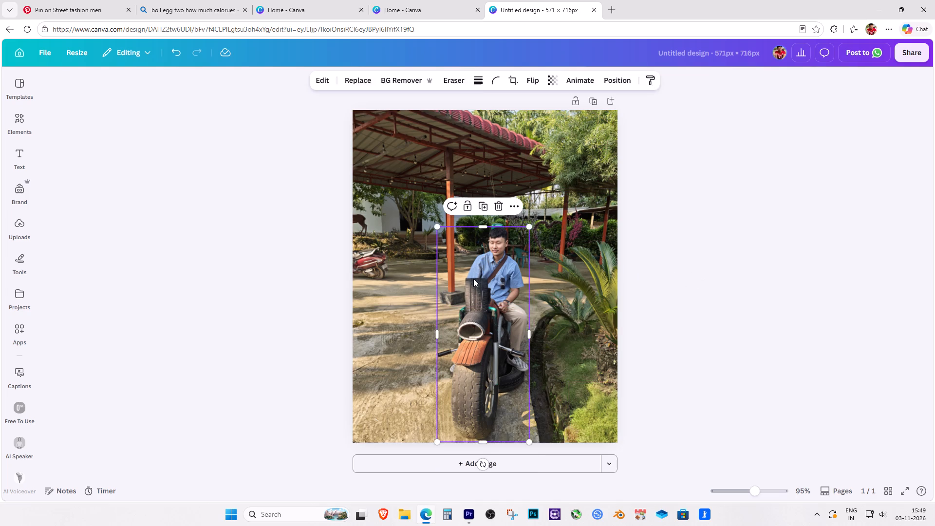
pyautogui.click(485, 279)
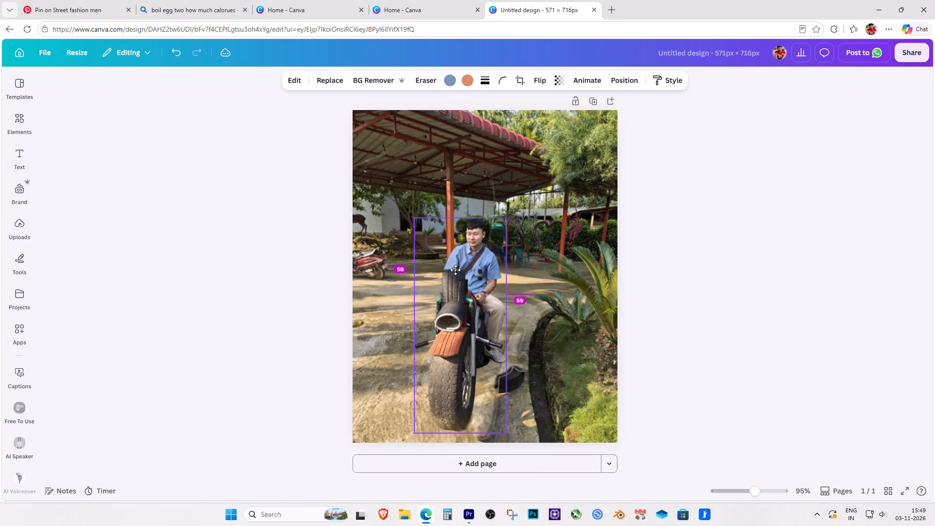
pyautogui.click(487, 279)
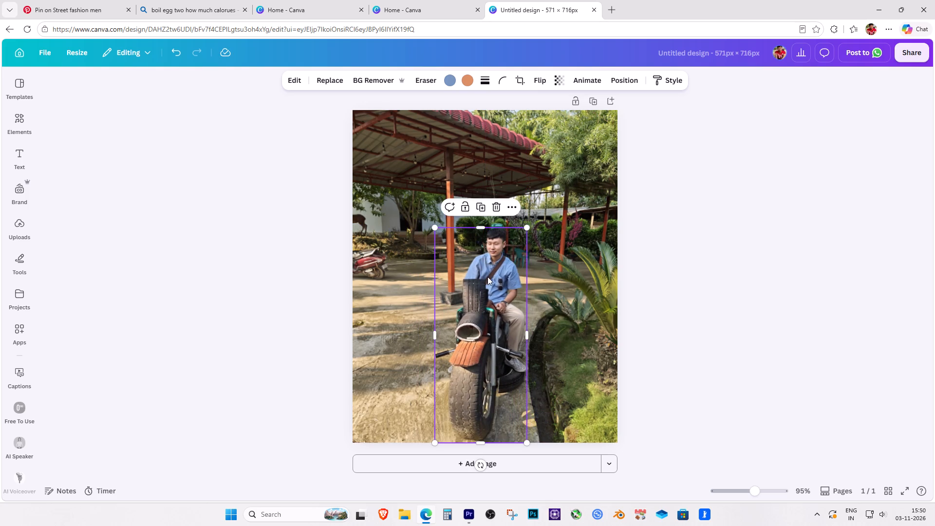
# Move the palm plant layer slightly upward and deselect it.
pyautogui.click(577, 288)
pyautogui.click(582, 288)
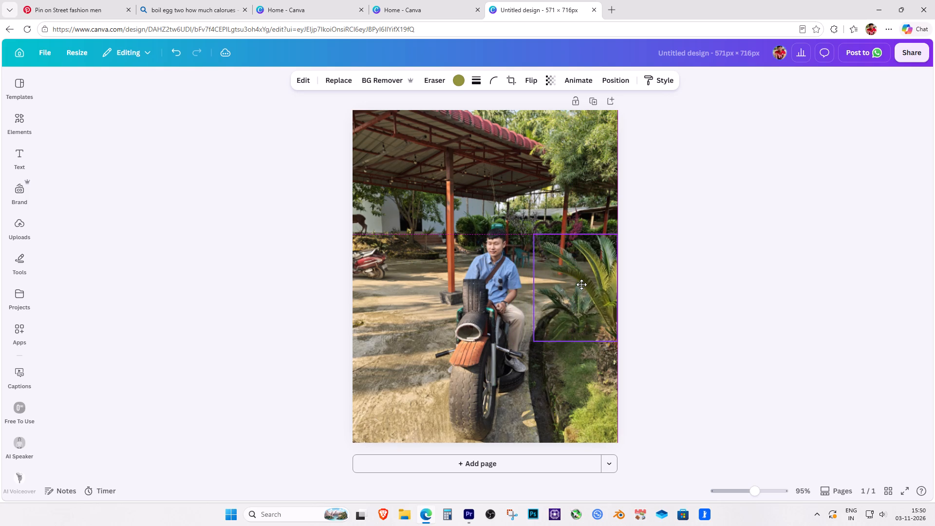
pyautogui.click(726, 298)
# Shrink the shed background layer behind the man to about 555 × 409 from its lower-left corner.
pyautogui.click(447, 261)
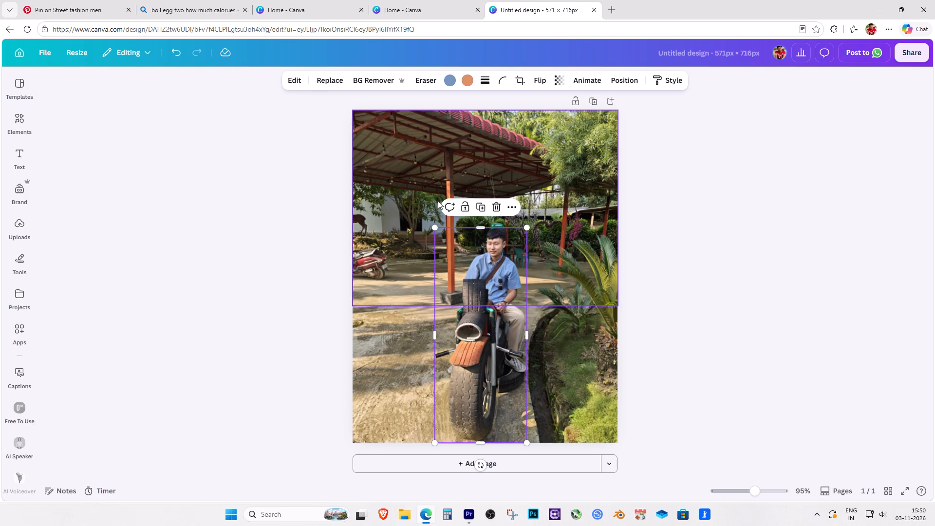
pyautogui.click(446, 175)
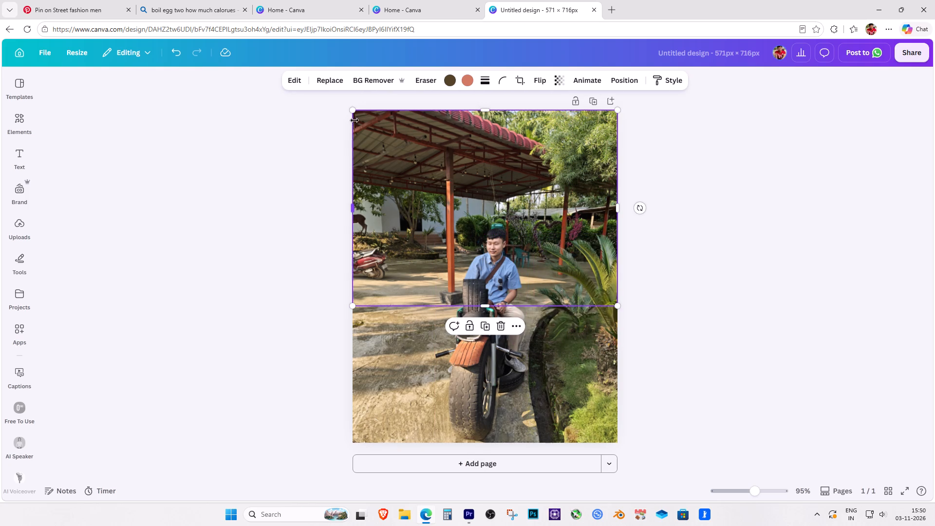
pyautogui.moveTo(353, 308); pyautogui.dragTo(366, 291)
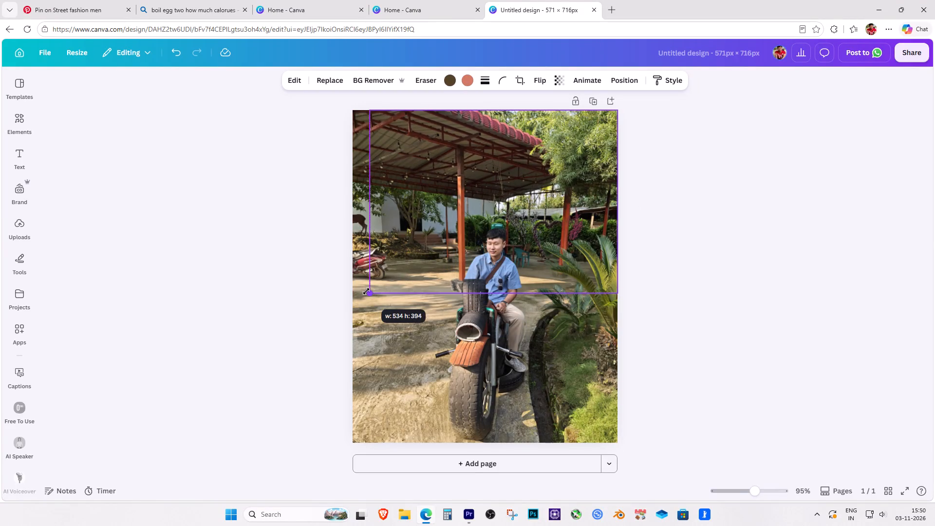
pyautogui.moveTo(366, 291); pyautogui.dragTo(357, 300)
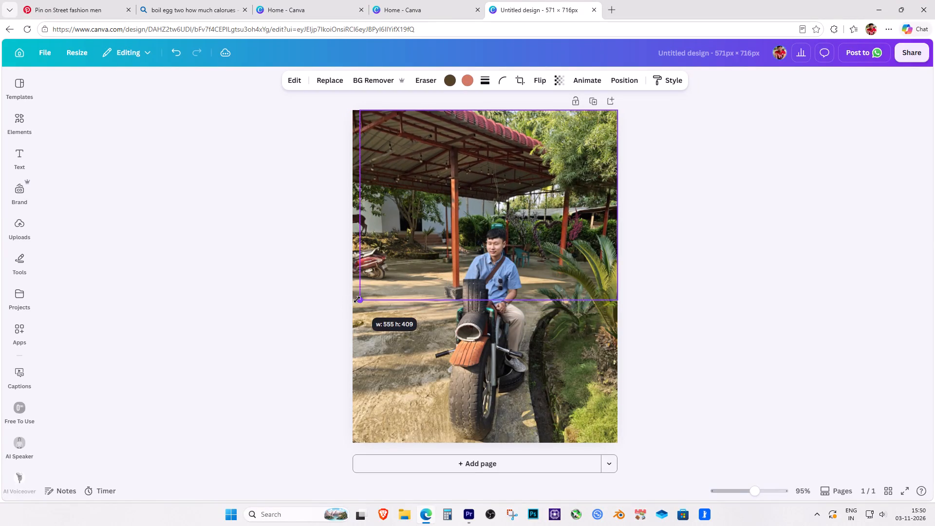
pyautogui.moveTo(357, 300); pyautogui.dragTo(352, 305)
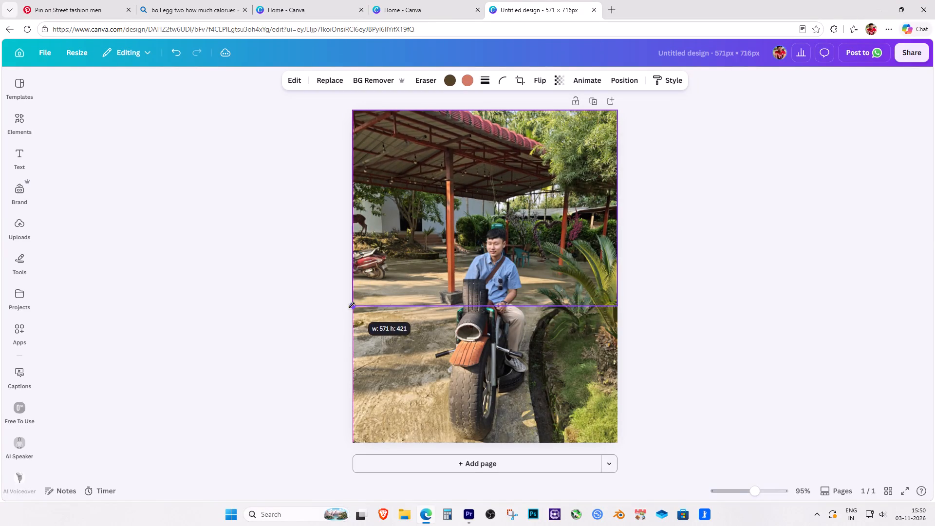
pyautogui.moveTo(352, 305); pyautogui.dragTo(358, 299)
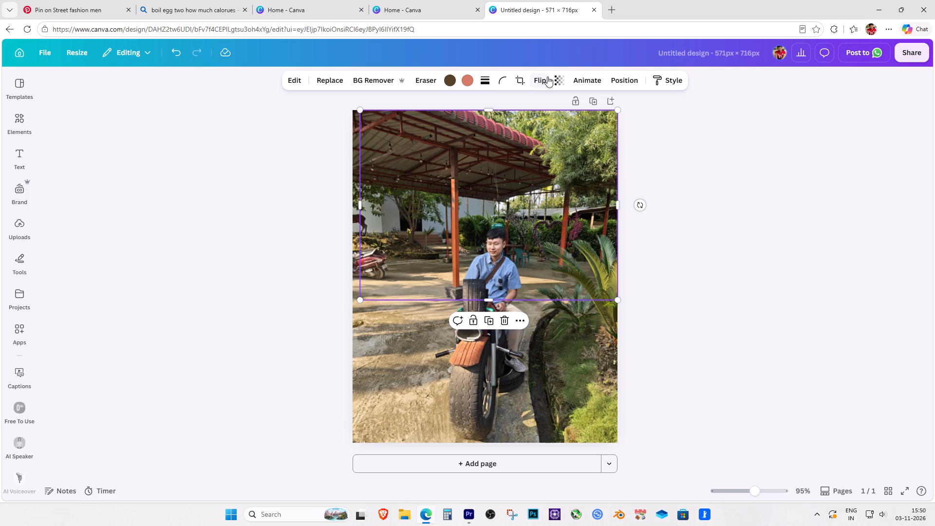
# Browse the element animations for the shed background layer and apply Drift to it.
pyautogui.click(575, 82)
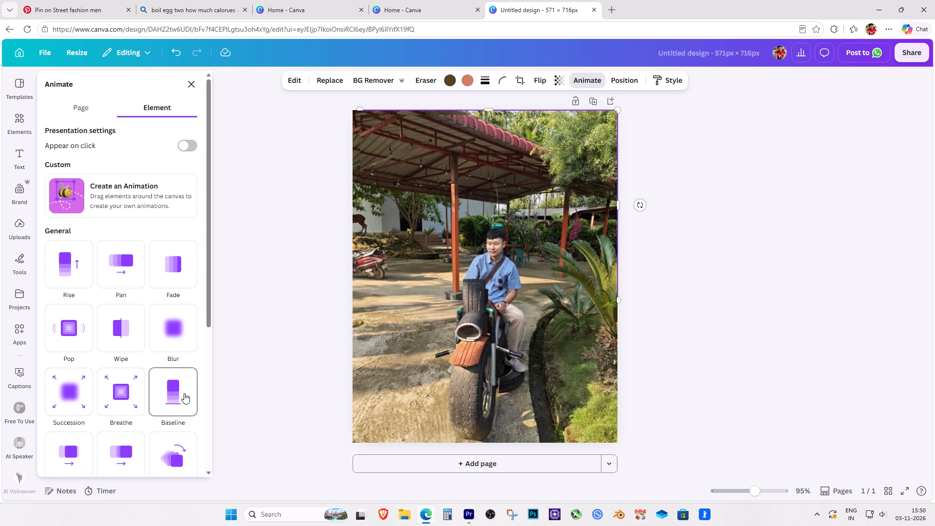
pyautogui.scroll(-2, 149, 437)
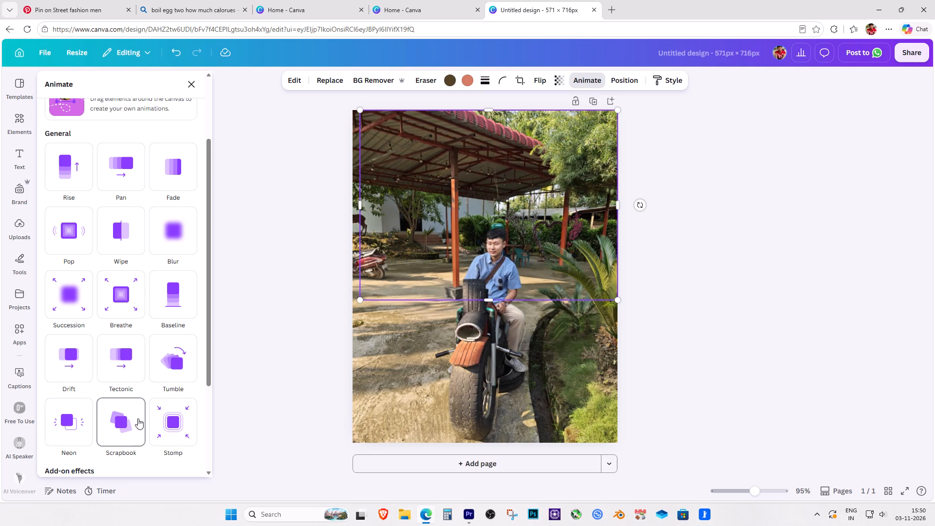
pyautogui.scroll(-1, 138, 418)
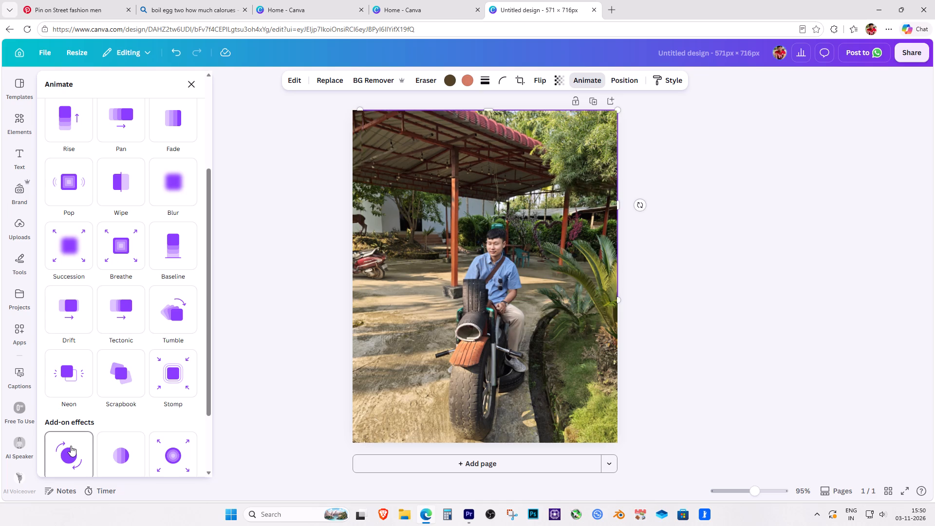
pyautogui.scroll(-1, 71, 447)
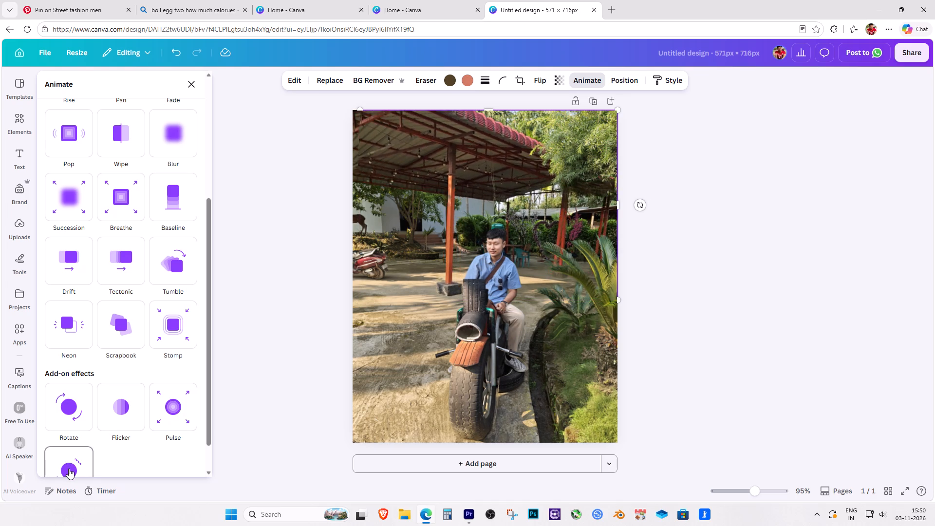
pyautogui.scroll(-3, 95, 461)
pyautogui.scroll(10, 110, 388)
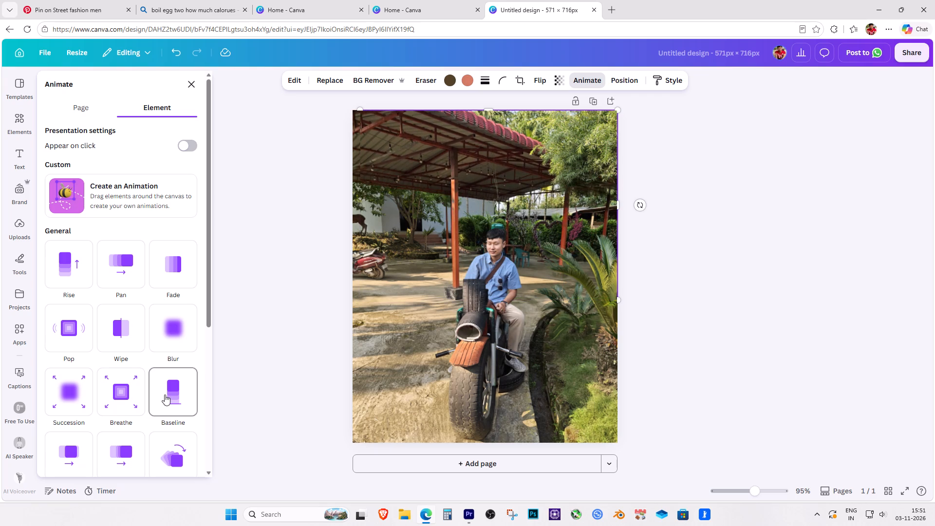
pyautogui.click(79, 432)
# Animate the man-on-motorbike layer with Breathe and the palm plant layer with Baseline.
pyautogui.click(504, 342)
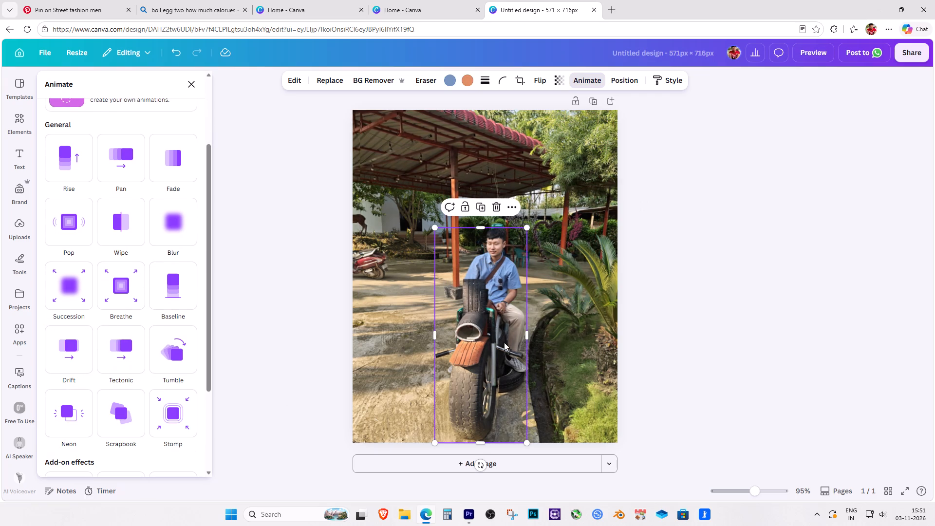
pyautogui.click(127, 298)
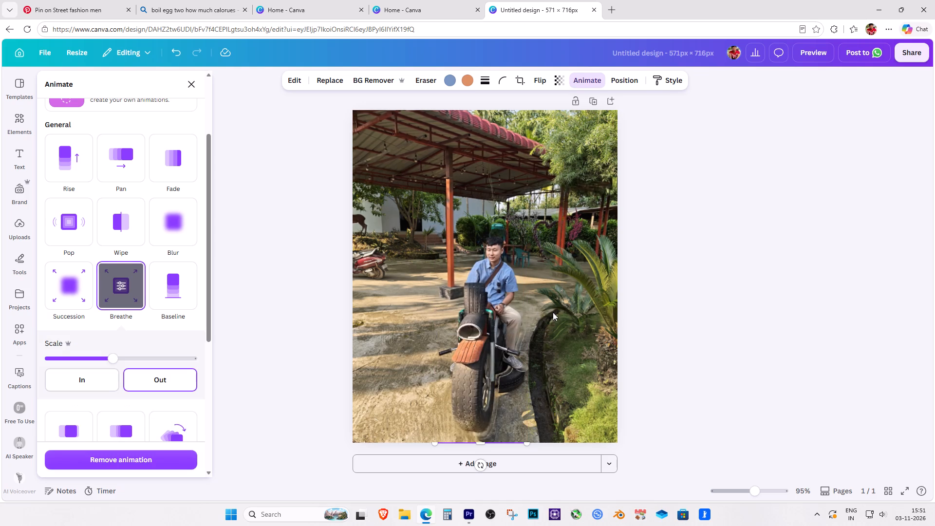
pyautogui.click(556, 340)
pyautogui.click(193, 283)
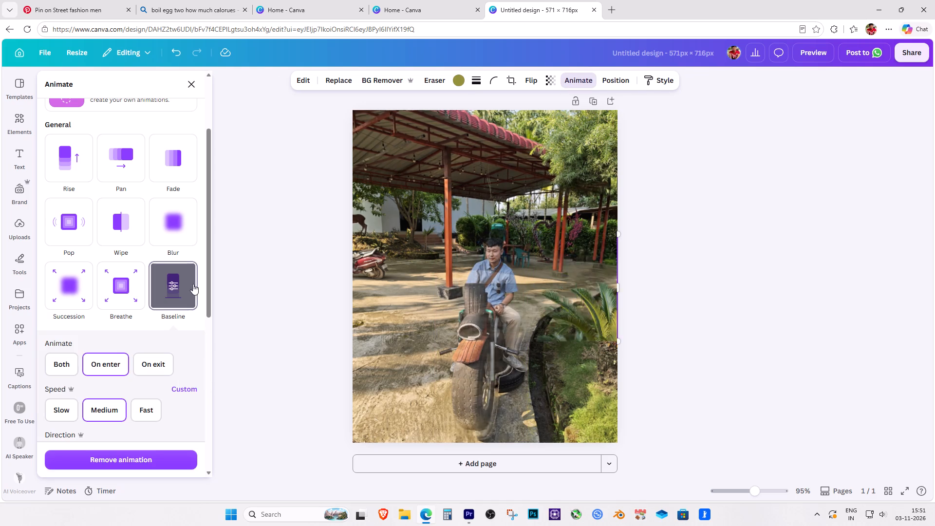
# Apply the Digital reveal animation to the full-page background photo.
pyautogui.click(562, 399)
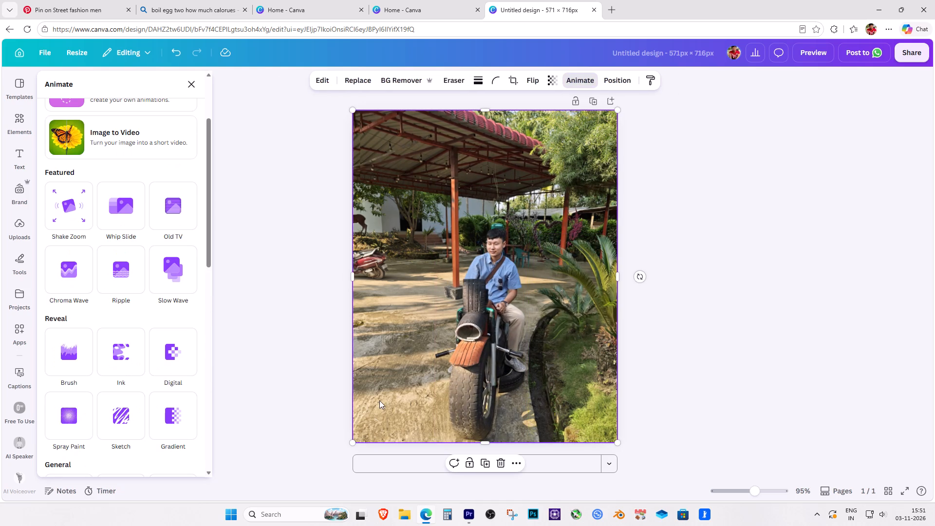
pyautogui.click(171, 354)
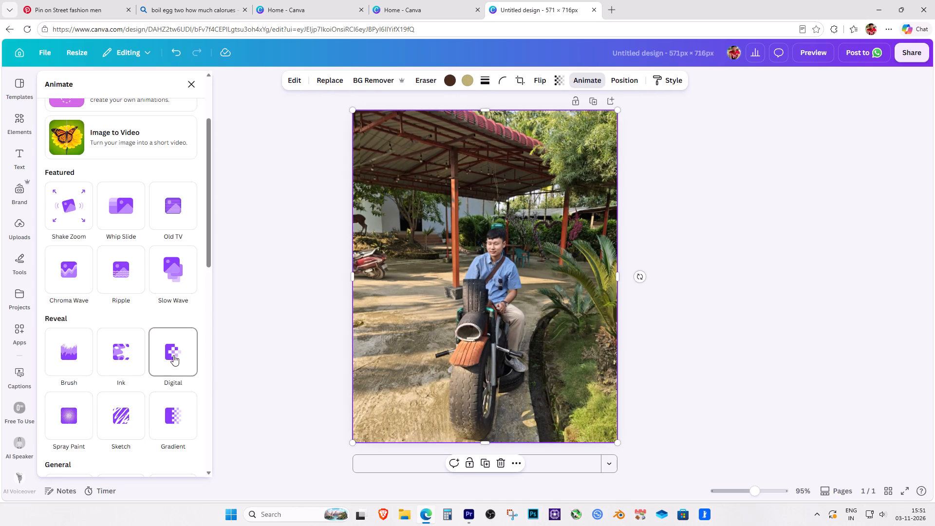
pyautogui.click(179, 358)
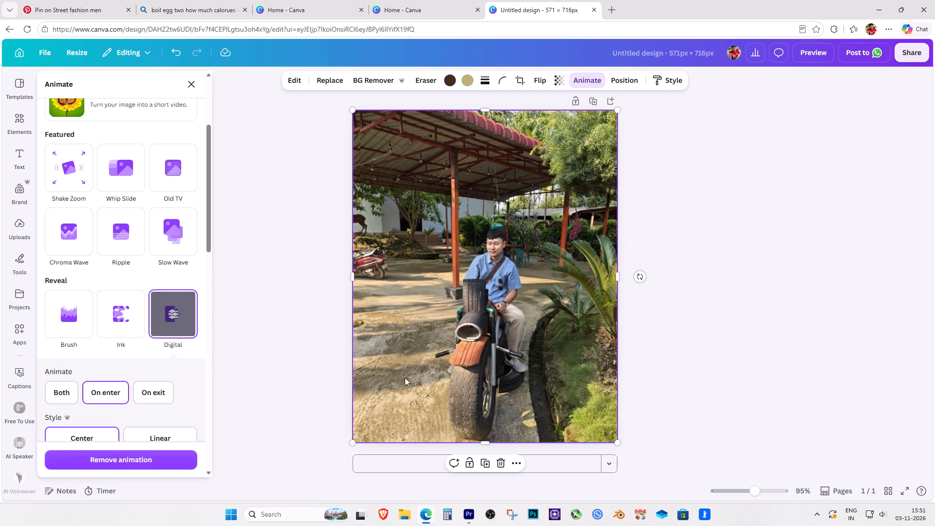
# Generate a 5 second video from the full-page background photo using Image to Video in Smart mode.
pyautogui.scroll(2, 296, 223)
pyautogui.scroll(2, 153, 279)
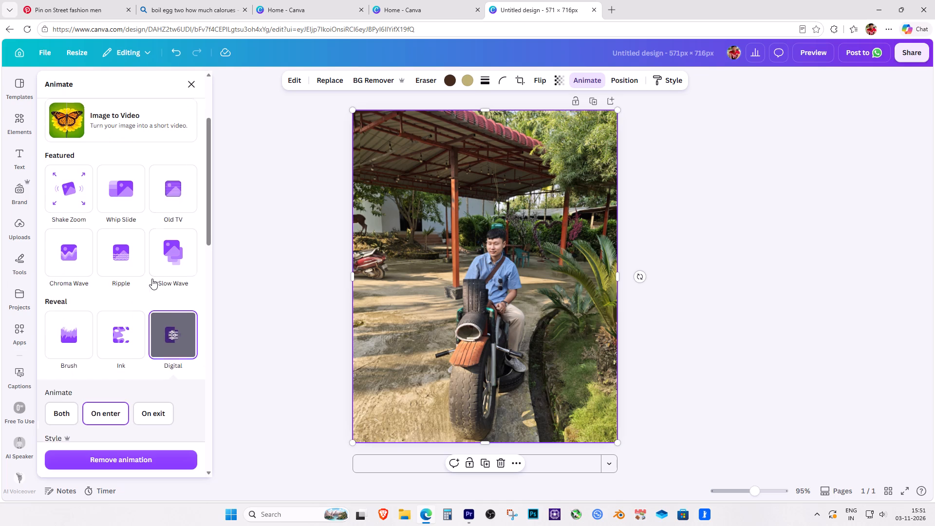
pyautogui.scroll(7, 151, 279)
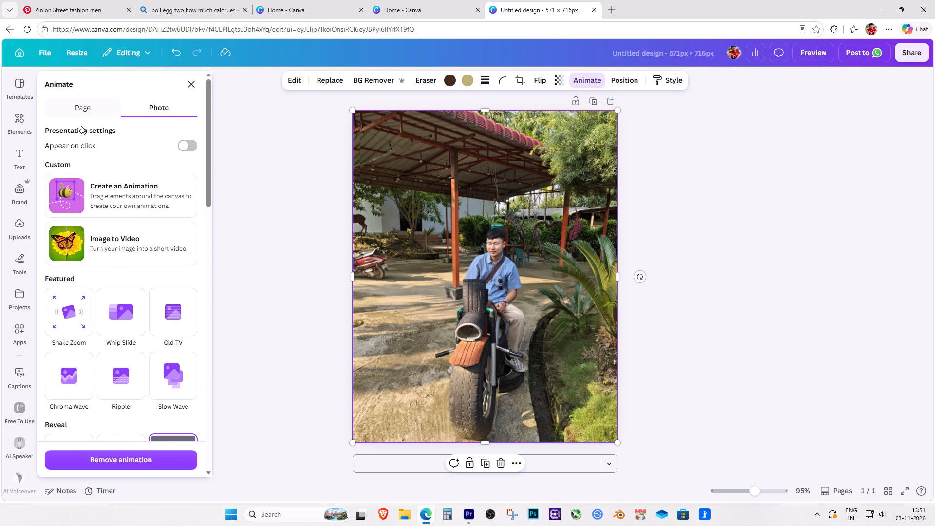
pyautogui.click(92, 232)
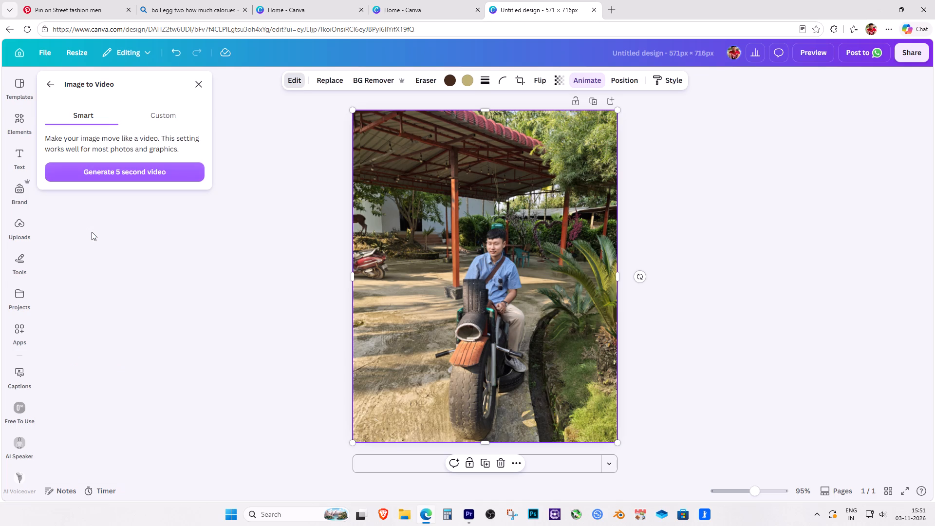
pyautogui.click(119, 176)
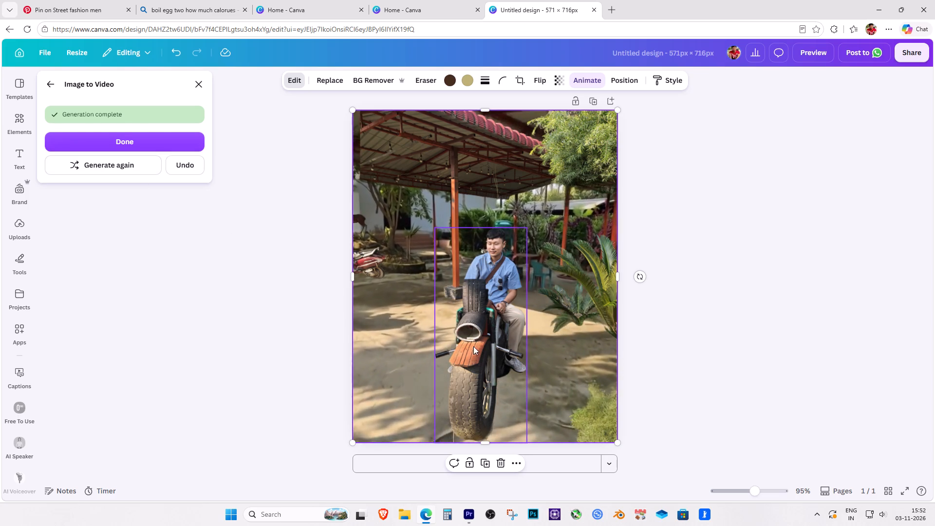
# Move the man-on-motorbike layer slightly up and to the right over the generated video.
pyautogui.moveTo(474, 346); pyautogui.dragTo(501, 319)
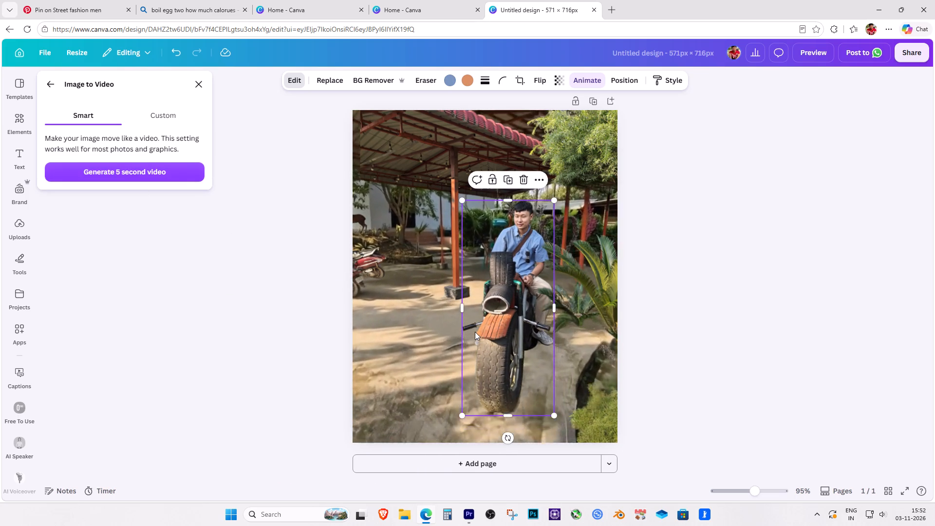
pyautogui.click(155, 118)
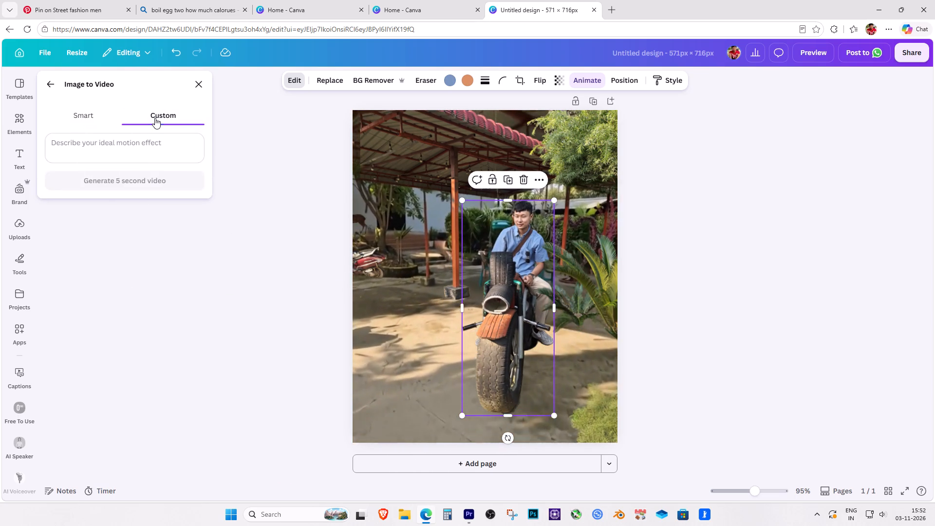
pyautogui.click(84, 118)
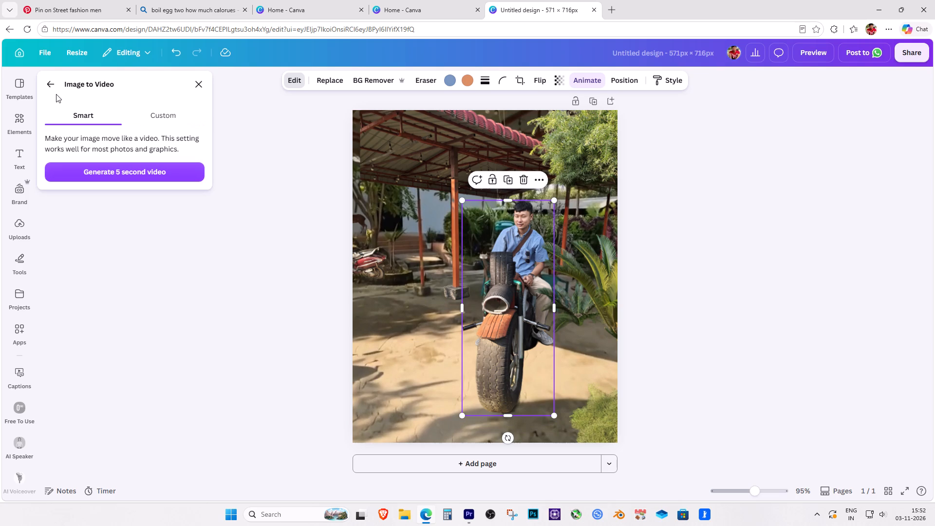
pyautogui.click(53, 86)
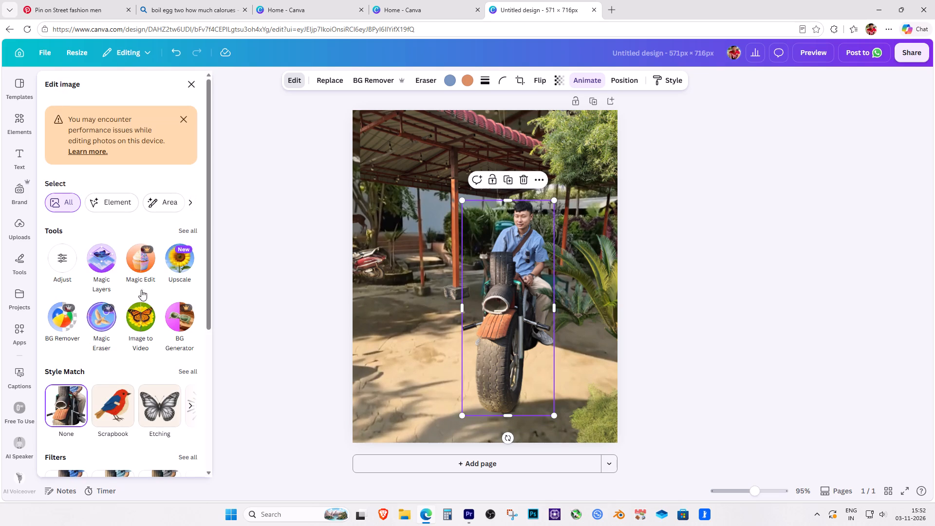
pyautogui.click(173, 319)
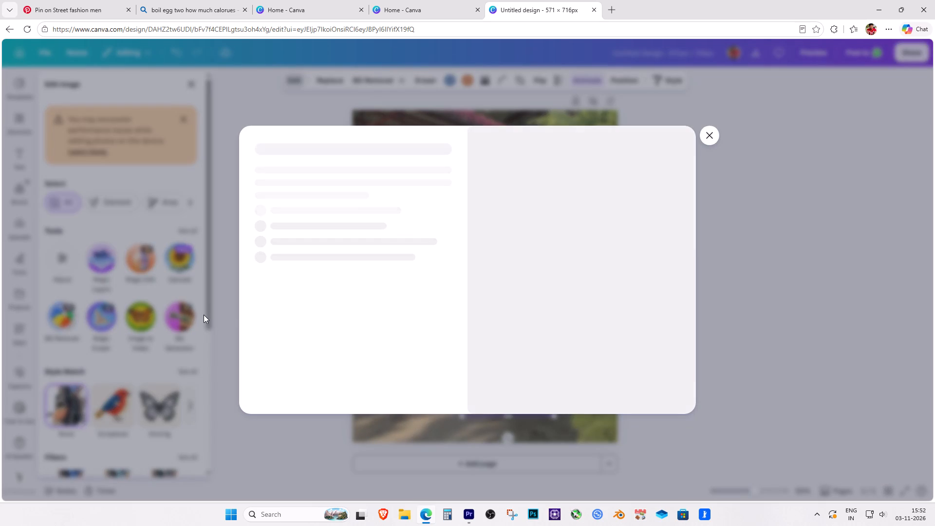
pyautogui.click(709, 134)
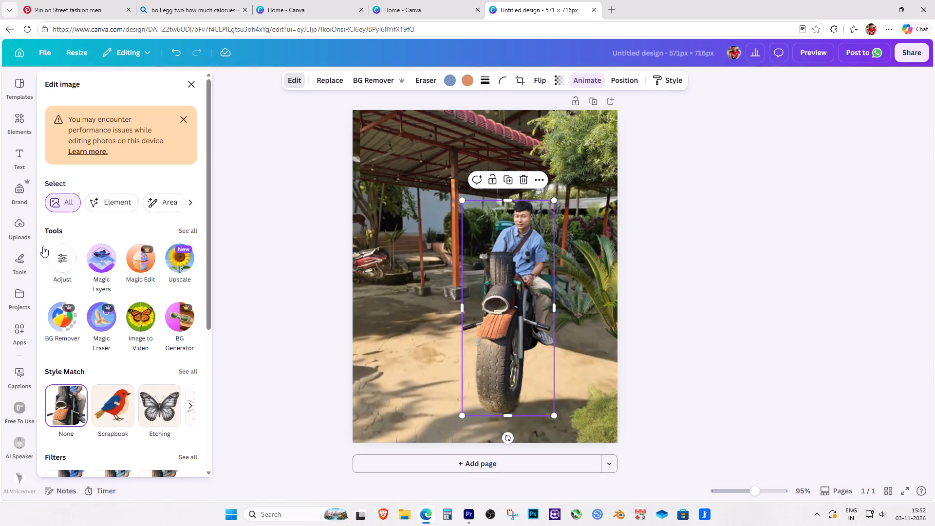
# Apply BG Remover to the man-on-motorbike layer.
pyautogui.click(70, 325)
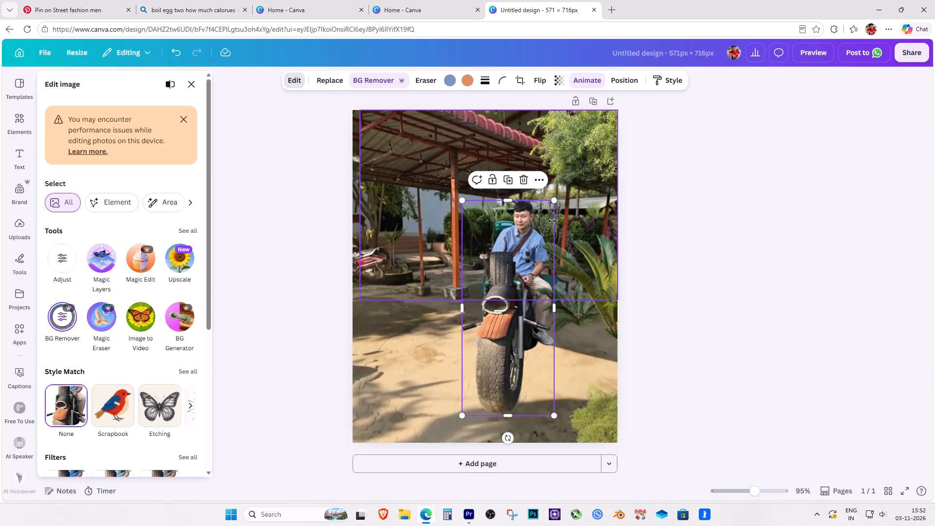
# Enlarge the man-on-motorbike layer from its upper-right corner and place it left of the page centre.
pyautogui.moveTo(553, 203); pyautogui.dragTo(598, 161)
pyautogui.moveTo(529, 257); pyautogui.dragTo(450, 258)
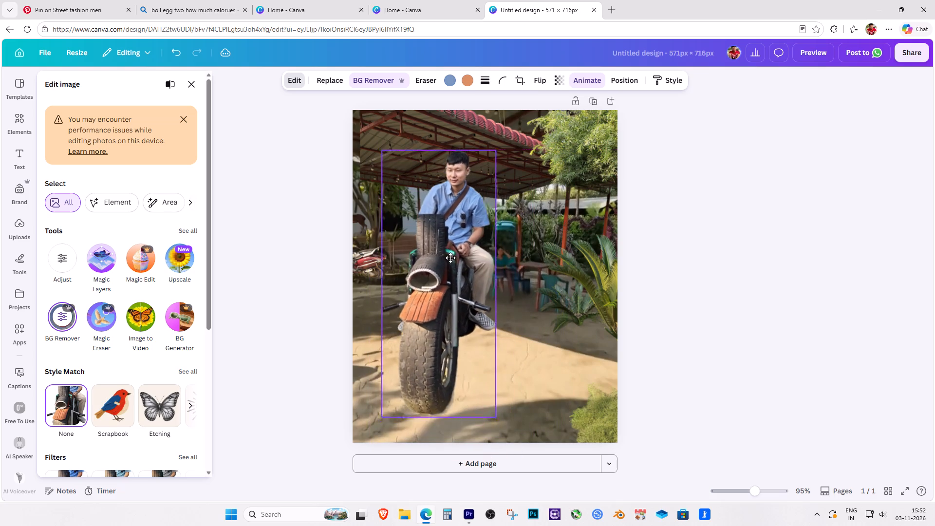
pyautogui.moveTo(450, 258); pyautogui.dragTo(458, 268)
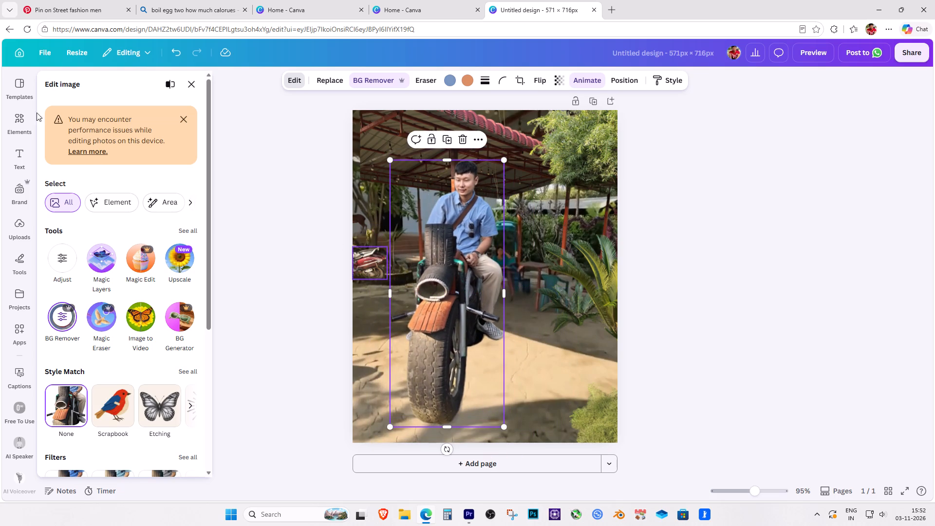
# Leave the design for the Canva home page and look over the recent designs.
pyautogui.click(14, 117)
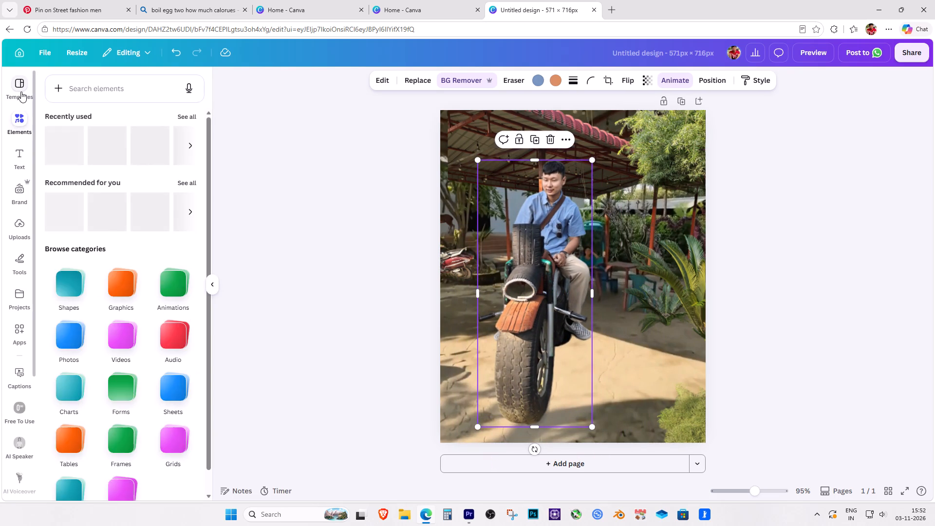
pyautogui.click(21, 92)
pyautogui.click(20, 55)
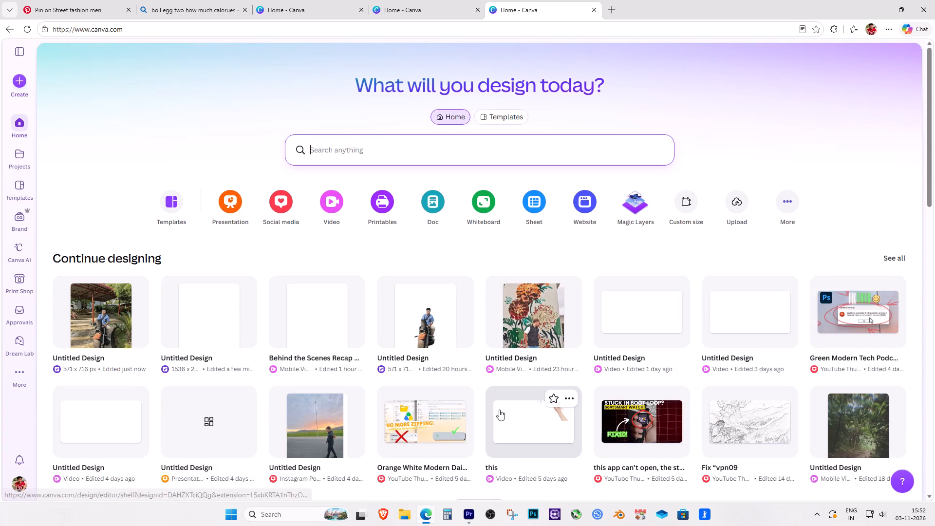
pyautogui.scroll(-2, 499, 410)
pyautogui.scroll(2, 503, 403)
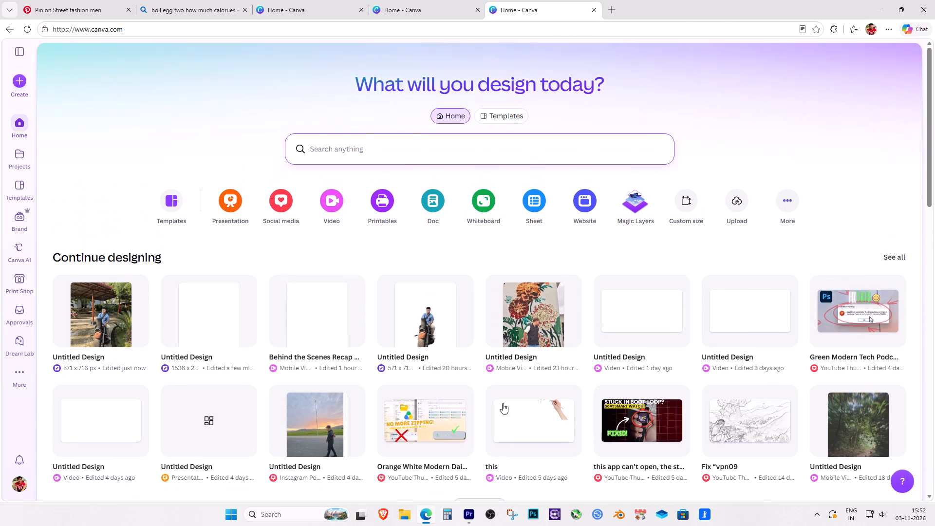
pyautogui.scroll(-1, 503, 403)
pyautogui.scroll(-1, 565, 409)
pyautogui.click(468, 517)
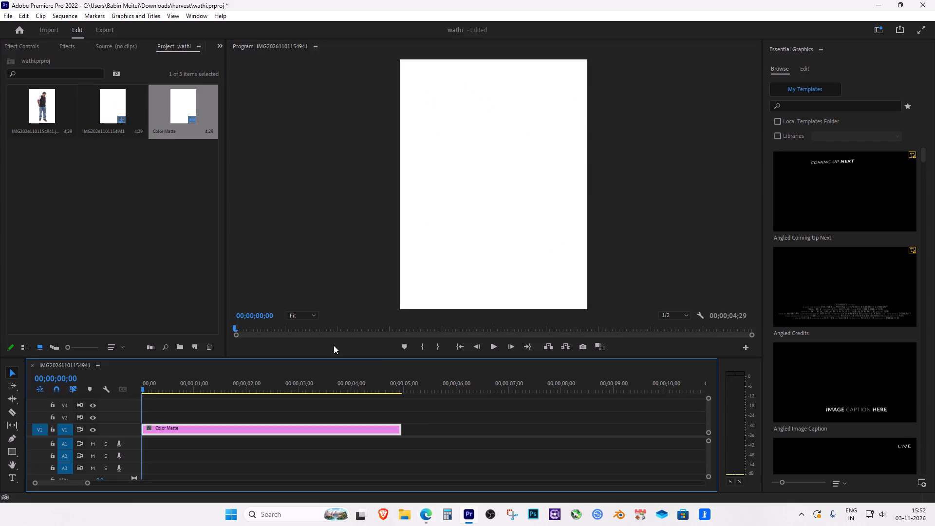
pyautogui.moveTo(195, 190); pyautogui.dragTo(190, 178)
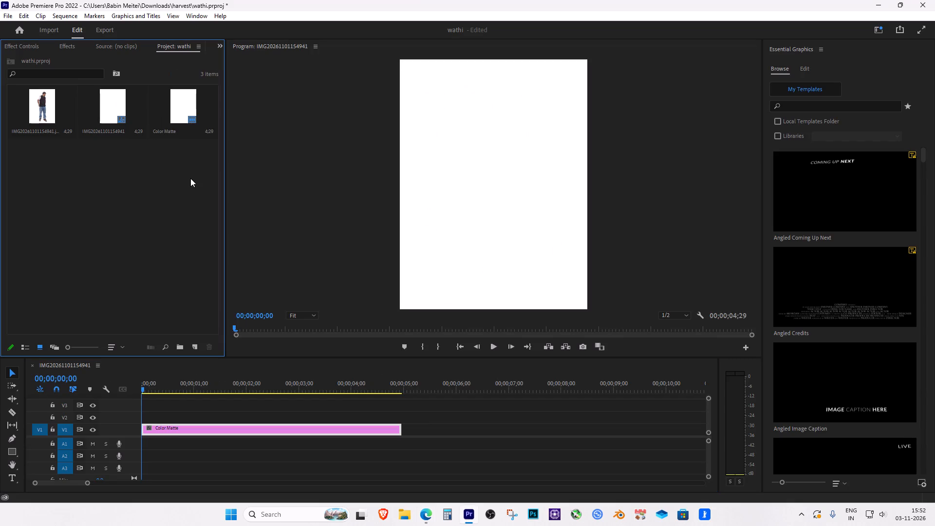
pyautogui.moveTo(185, 166); pyautogui.dragTo(90, 108)
pyautogui.press('Delete')
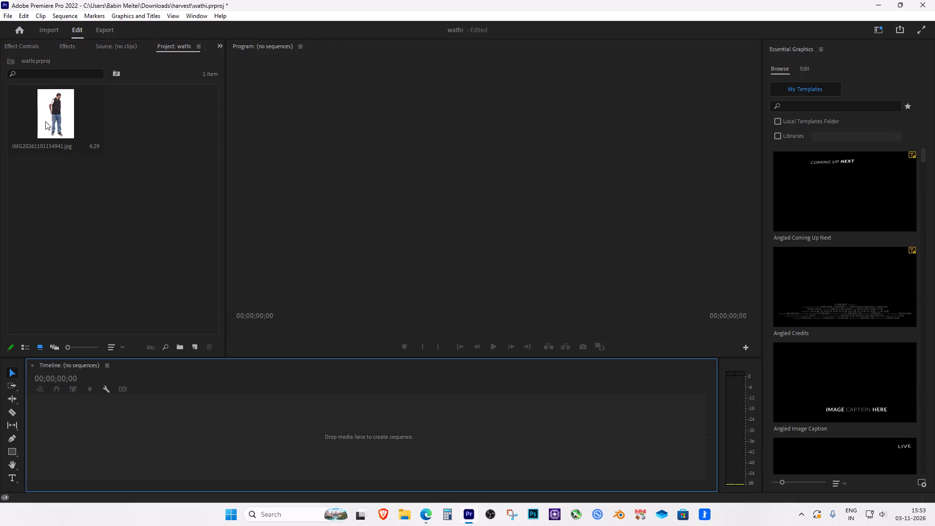
# Create a sequence from IMG20261101154941.jpg and extend its clip to about 33;16.
pyautogui.moveTo(57, 123); pyautogui.dragTo(355, 433)
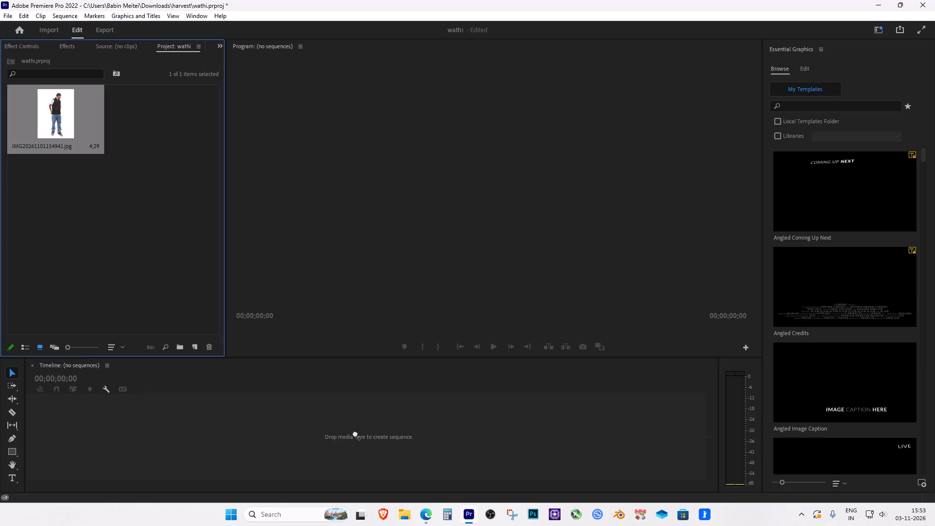
pyautogui.moveTo(152, 432); pyautogui.dragTo(215, 427)
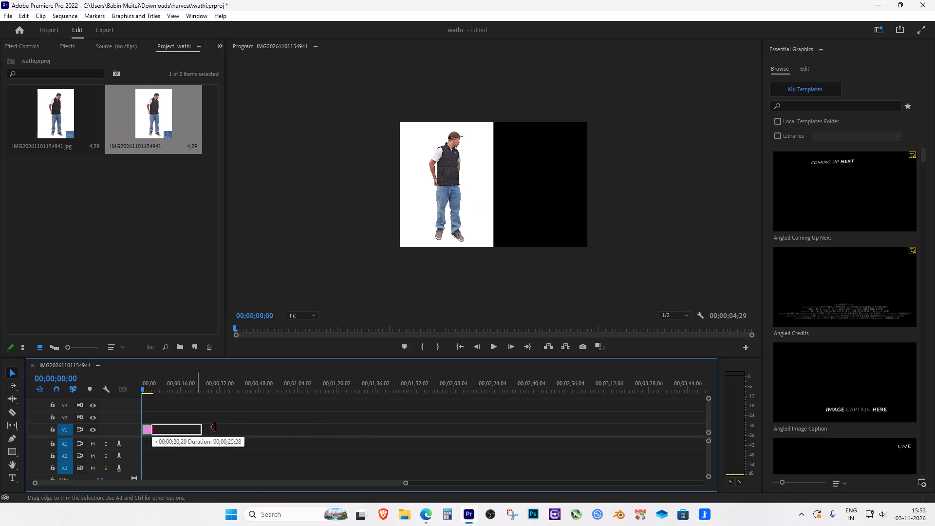
pyautogui.moveTo(215, 427); pyautogui.dragTo(222, 428)
pyautogui.click(201, 426)
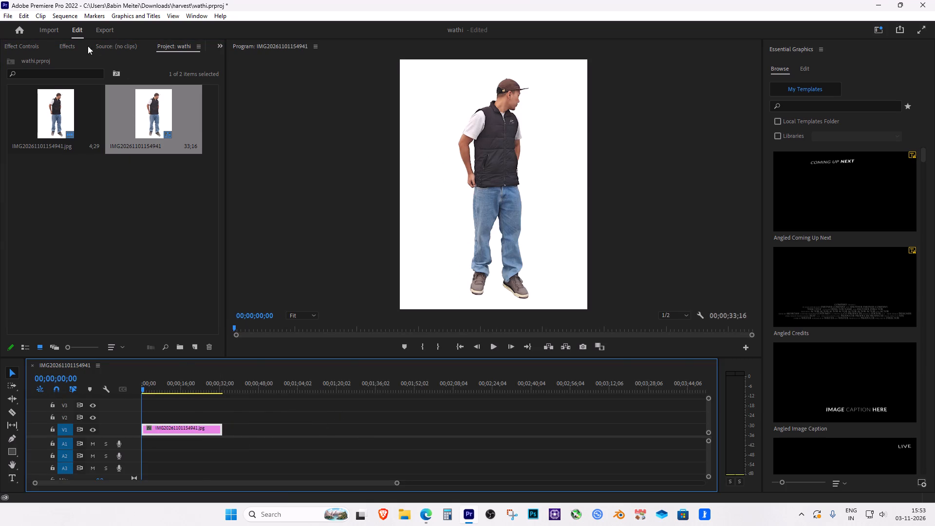
# Apply the Color Key effect to the IMG20261101154941.jpg clip on V1.
pyautogui.click(68, 47)
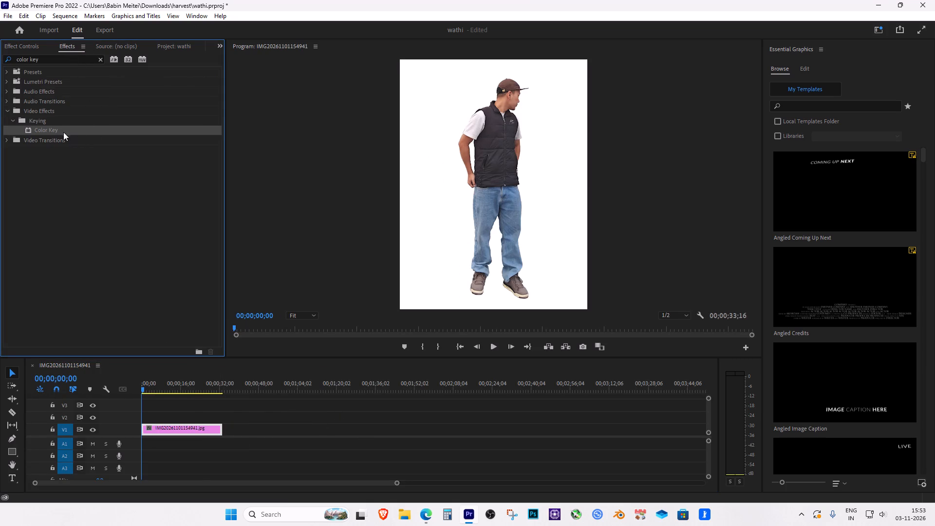
pyautogui.moveTo(65, 131); pyautogui.dragTo(174, 427)
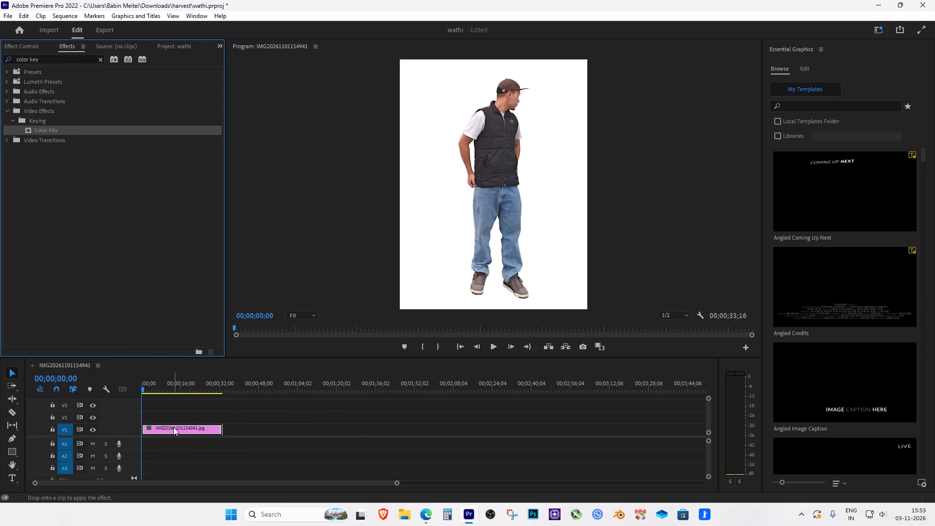
# Sample the white backdrop beside the man as the Color Key effect's key color and set Color Tolerance to 1.
pyautogui.click(174, 429)
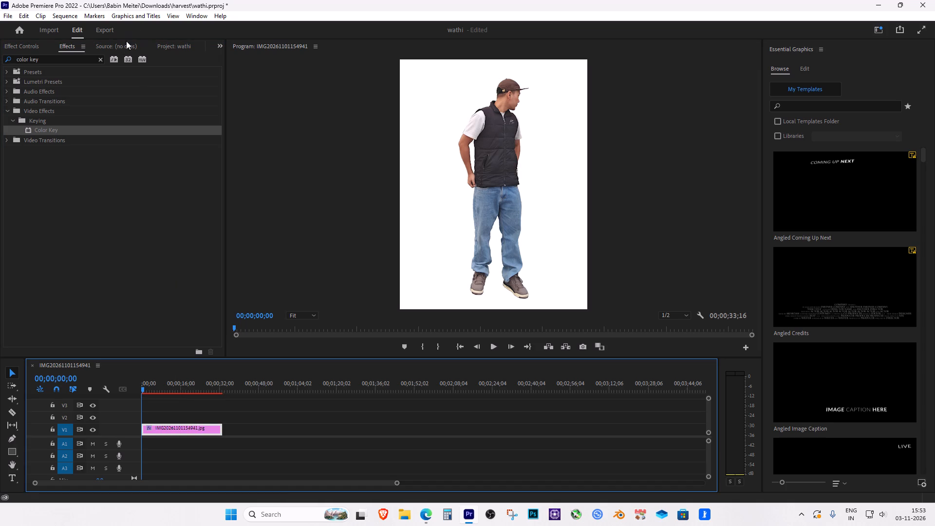
pyautogui.click(173, 47)
pyautogui.click(54, 47)
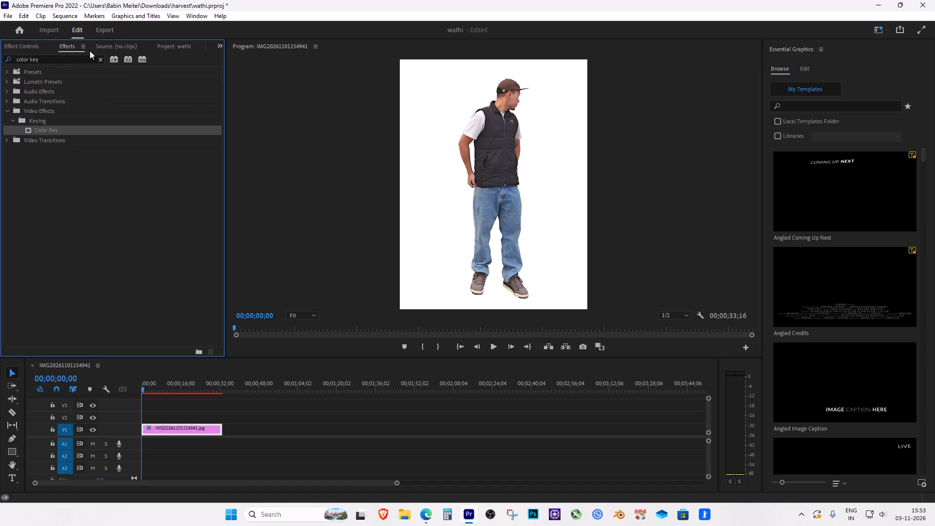
pyautogui.click(17, 47)
pyautogui.click(100, 210)
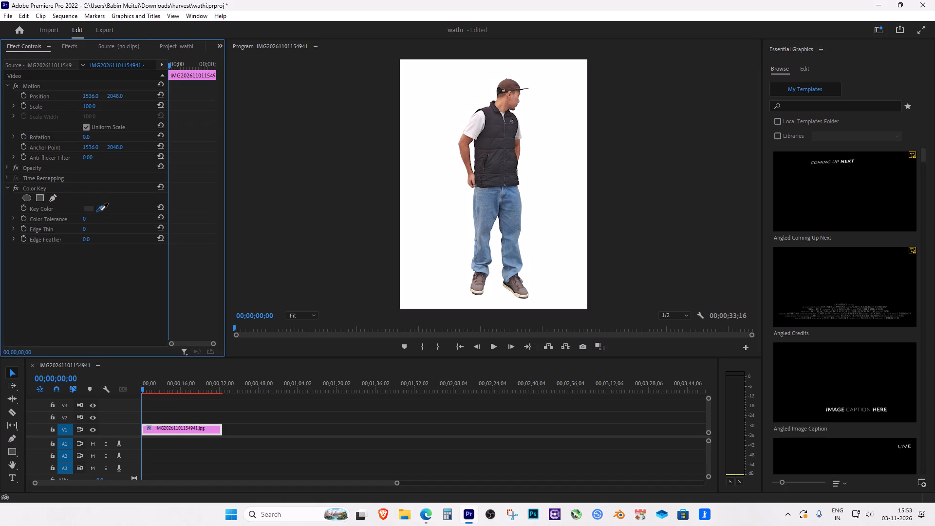
pyautogui.click(460, 198)
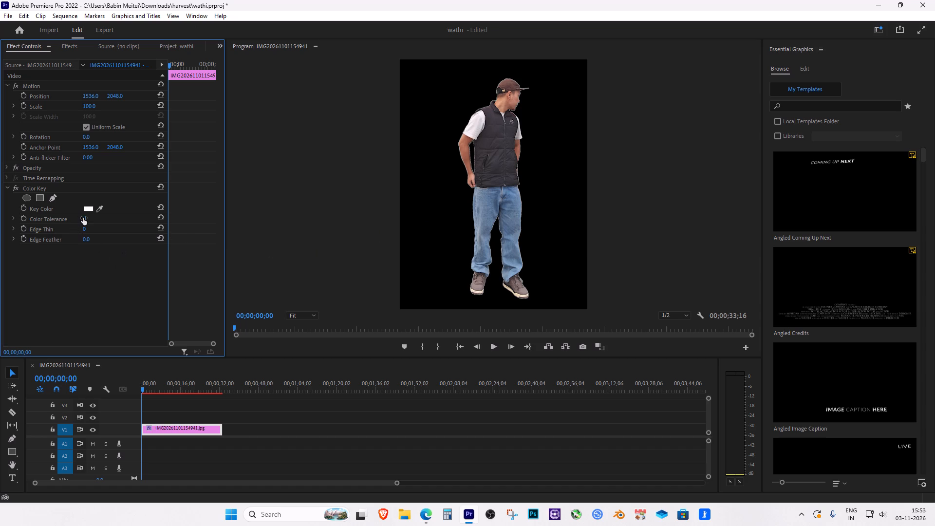
pyautogui.moveTo(84, 218); pyautogui.dragTo(103, 216)
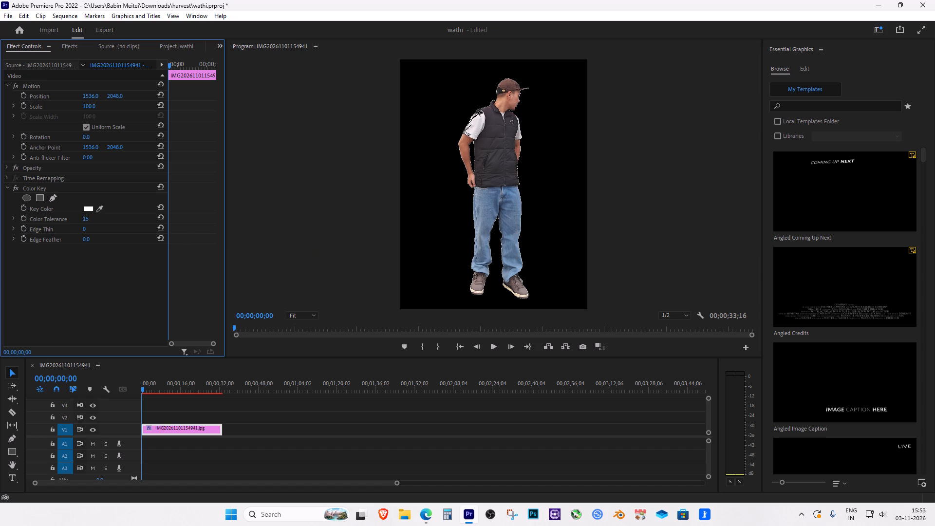
pyautogui.moveTo(103, 216); pyautogui.dragTo(94, 218)
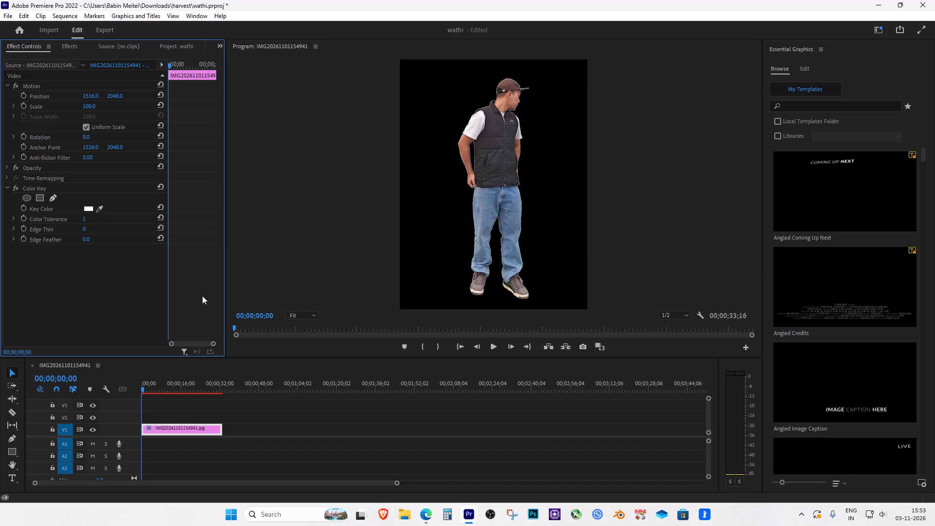
# Set the Color Key's Edge Thin to 1 and Edge Feather to 2.0, checking the man's outline at 25% zoom.
pyautogui.click(309, 315)
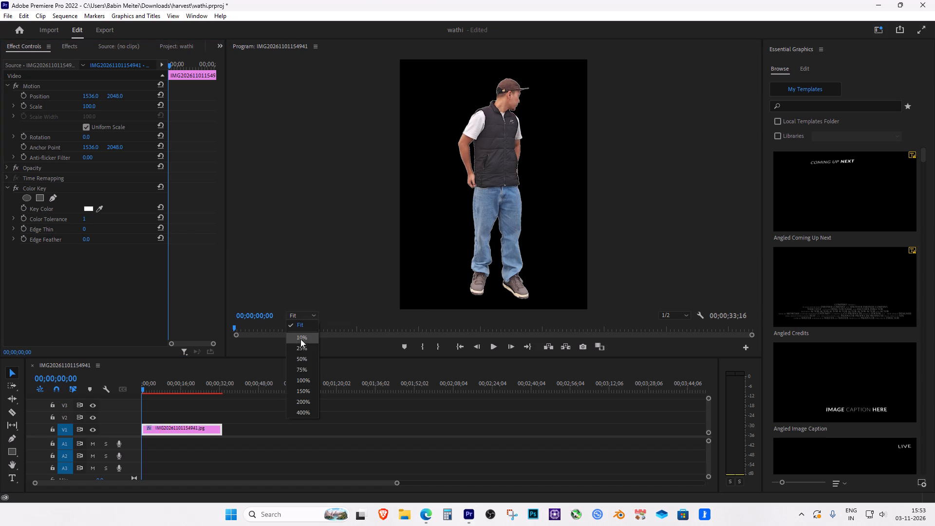
pyautogui.click(302, 349)
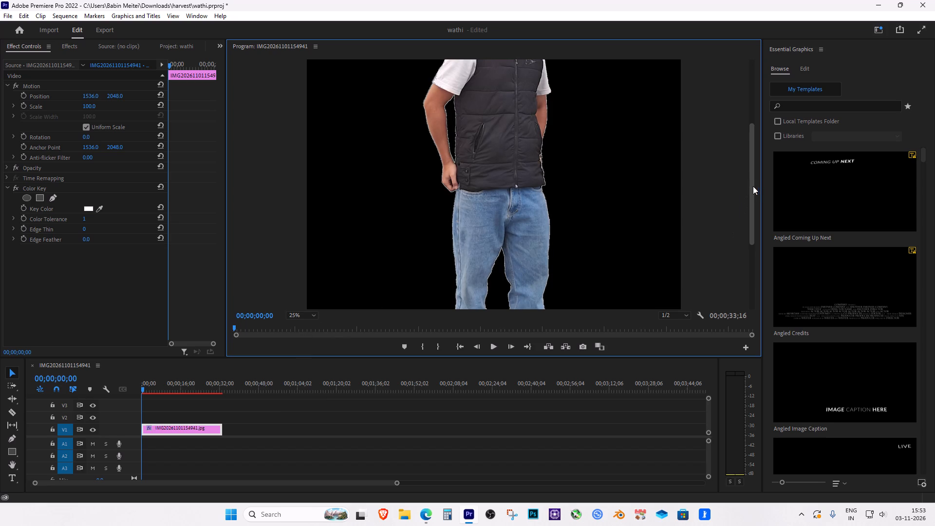
pyautogui.moveTo(752, 186); pyautogui.dragTo(747, 112)
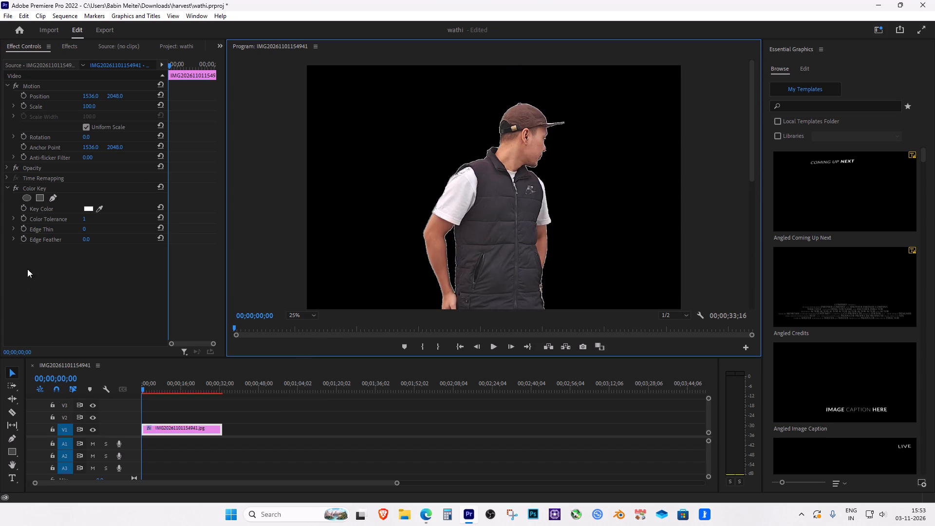
pyautogui.moveTo(83, 230); pyautogui.dragTo(137, 225)
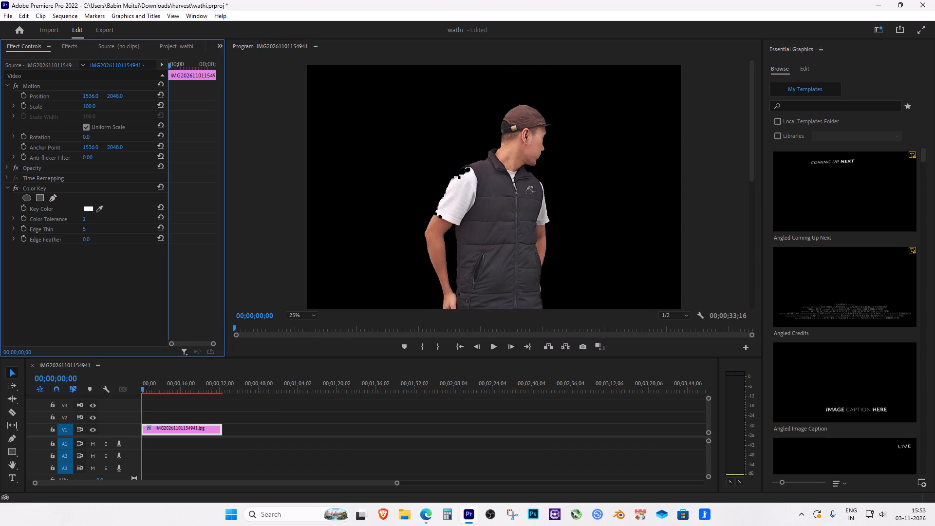
pyautogui.moveTo(137, 225); pyautogui.dragTo(126, 225)
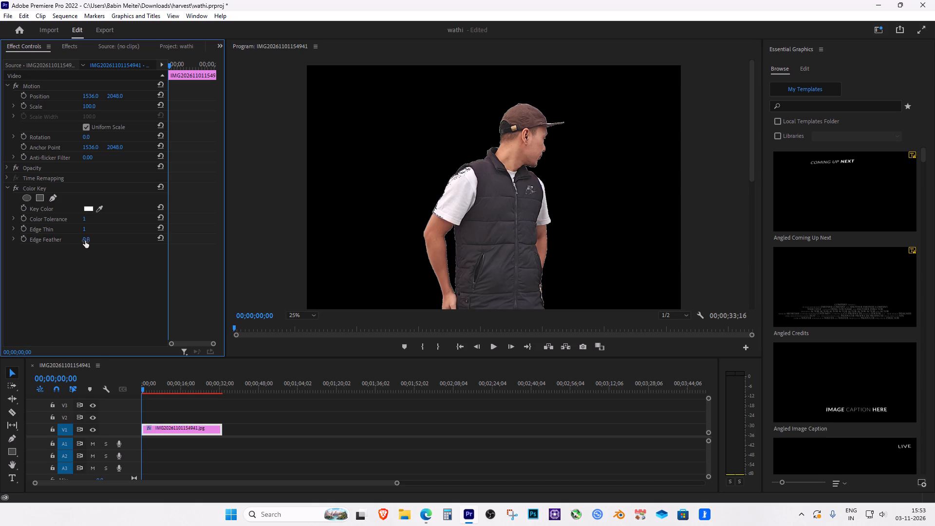
pyautogui.moveTo(85, 241); pyautogui.dragTo(146, 237)
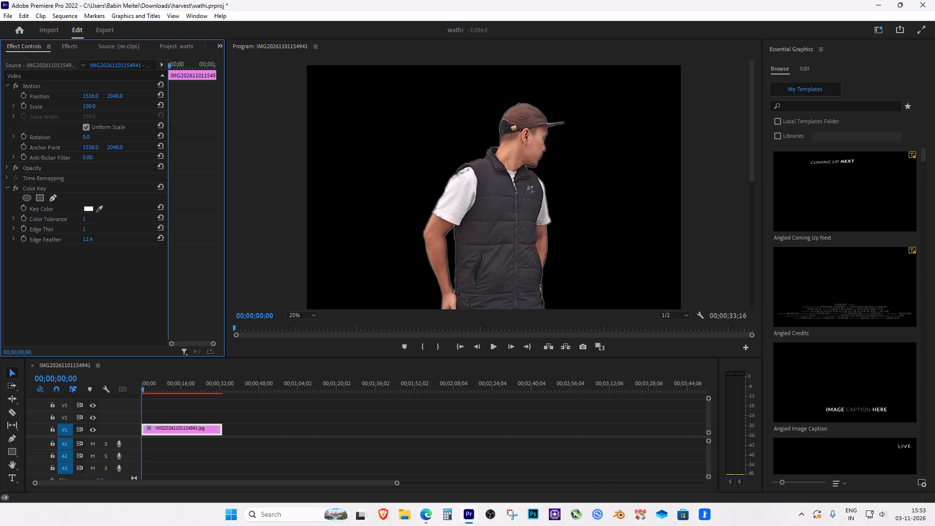
pyautogui.moveTo(146, 237); pyautogui.dragTo(130, 238)
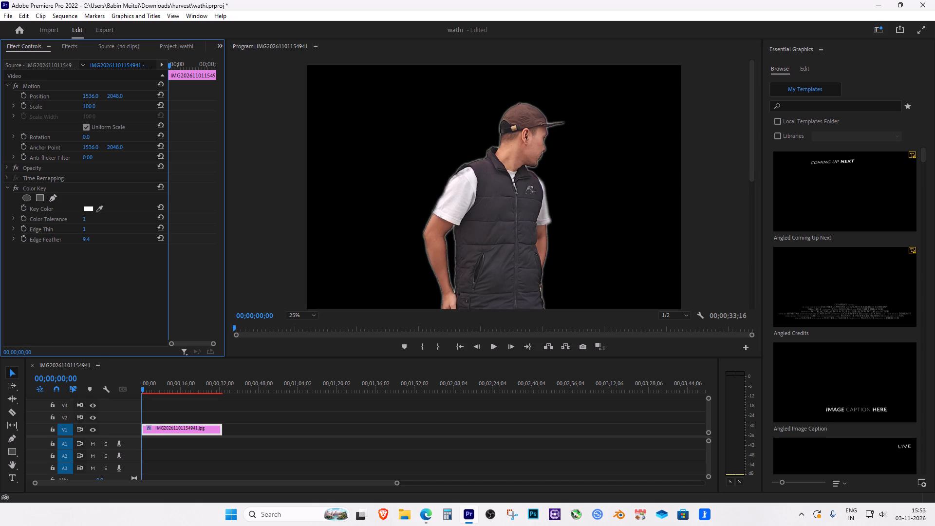
pyautogui.moveTo(130, 238); pyautogui.dragTo(23, 239)
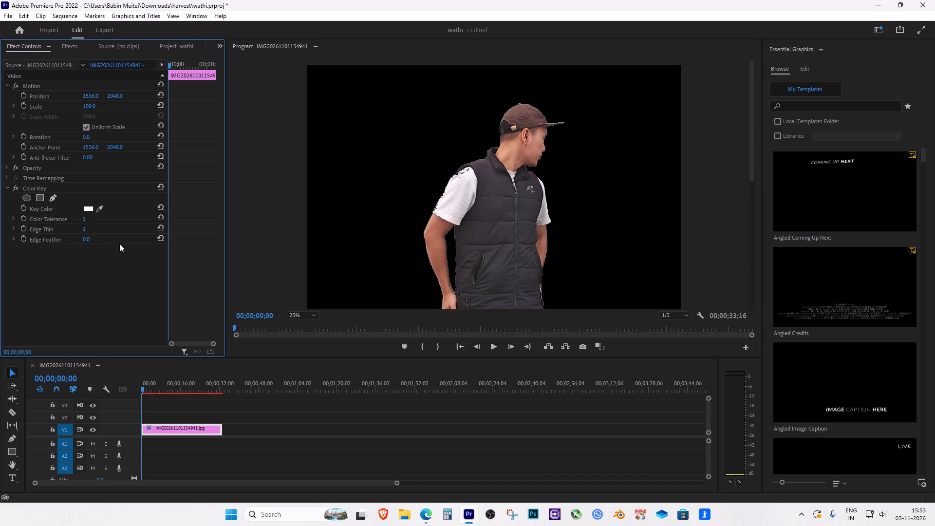
pyautogui.moveTo(83, 239); pyautogui.dragTo(109, 236)
# Refine the Color Key with Edge Thin 2 and Color Tolerance 0, and fit the whole frame in the preview.
pyautogui.moveTo(84, 230); pyautogui.dragTo(89, 230)
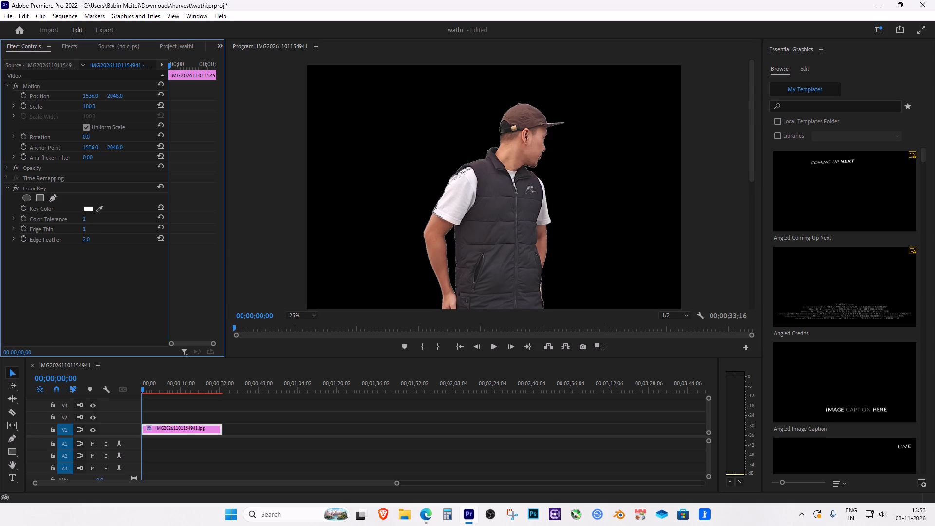
pyautogui.moveTo(89, 230); pyautogui.dragTo(105, 228)
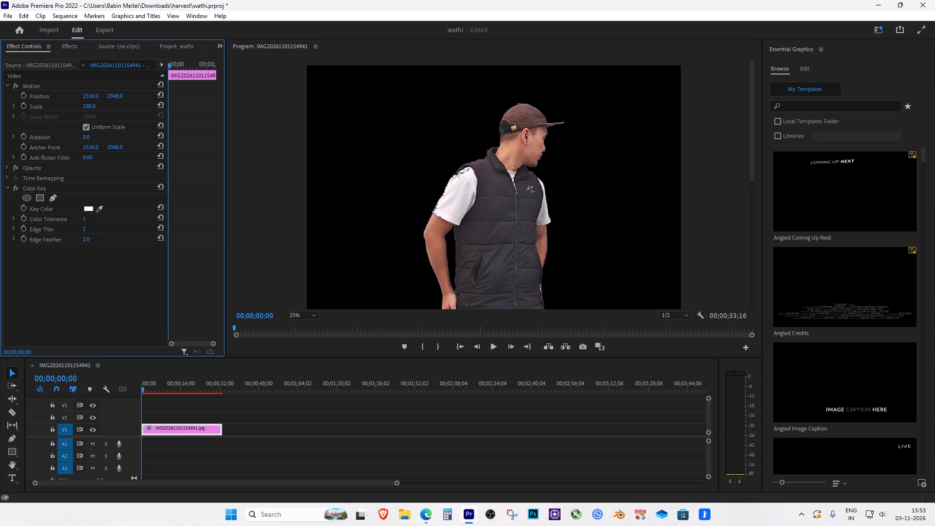
pyautogui.moveTo(105, 228); pyautogui.dragTo(108, 230)
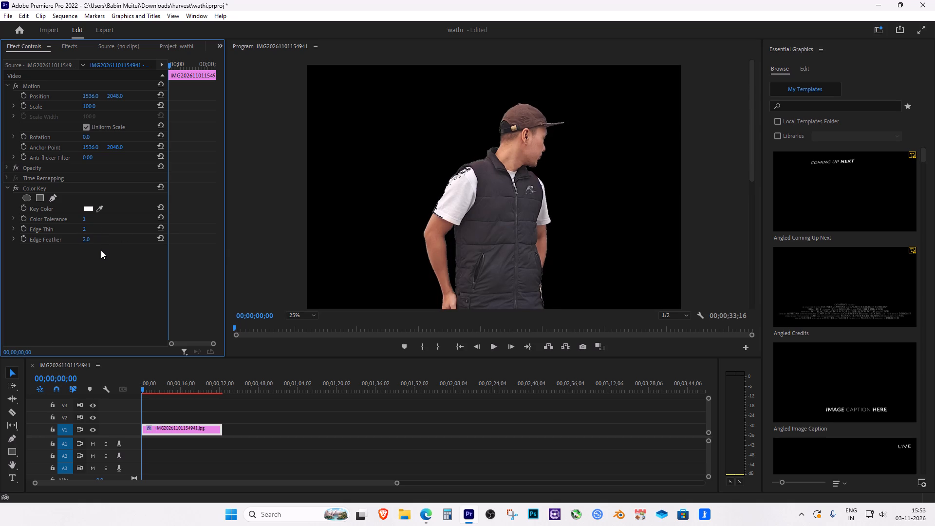
pyautogui.moveTo(85, 219); pyautogui.dragTo(94, 217)
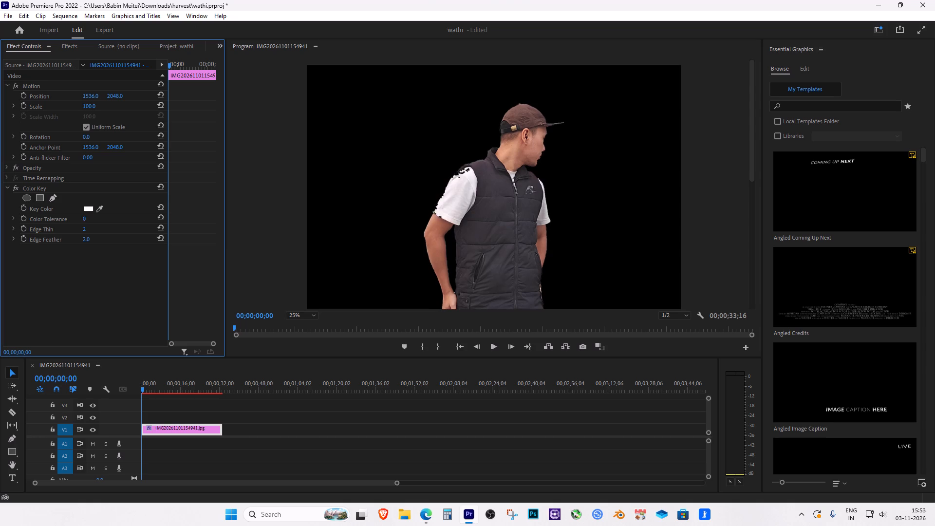
pyautogui.moveTo(94, 217); pyautogui.dragTo(79, 218)
pyautogui.click(305, 316)
pyautogui.click(301, 324)
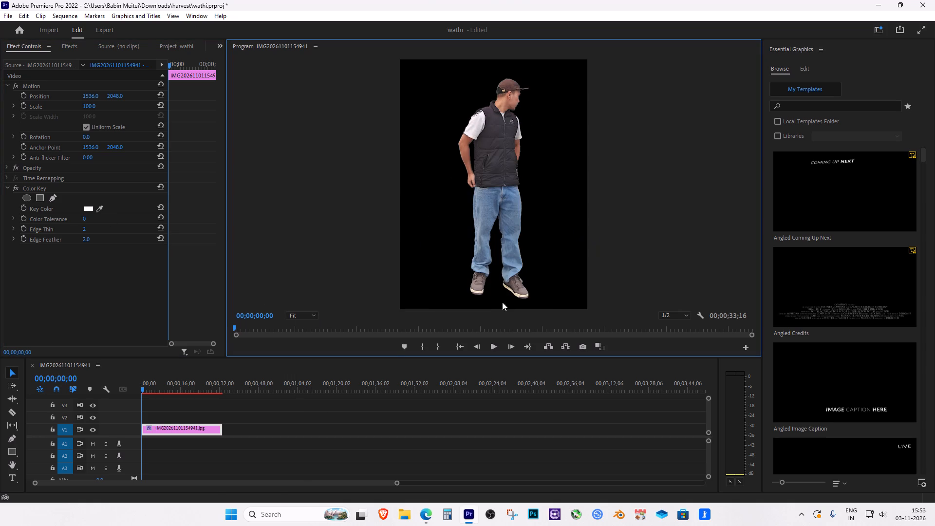
# Scale the IMG20261101154941.jpg clip on V1 down to 66.
pyautogui.click(170, 432)
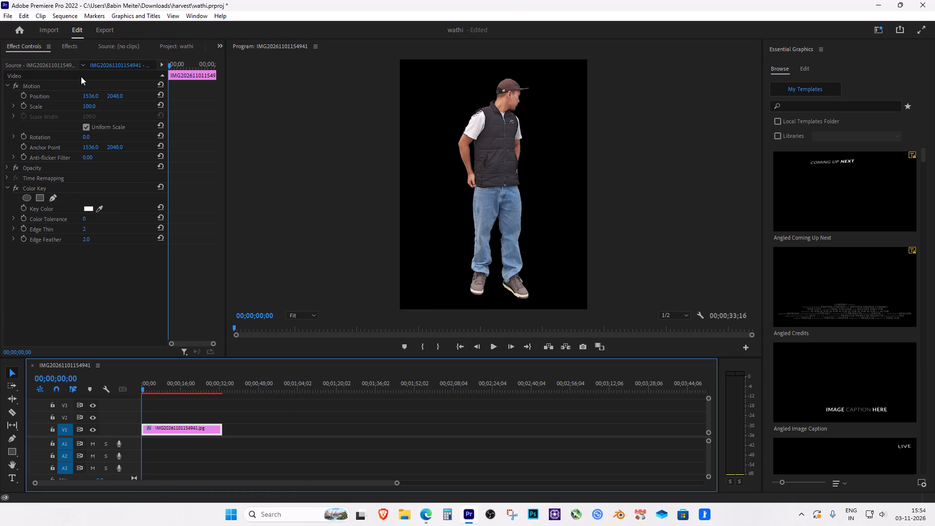
pyautogui.click(66, 43)
pyautogui.click(35, 52)
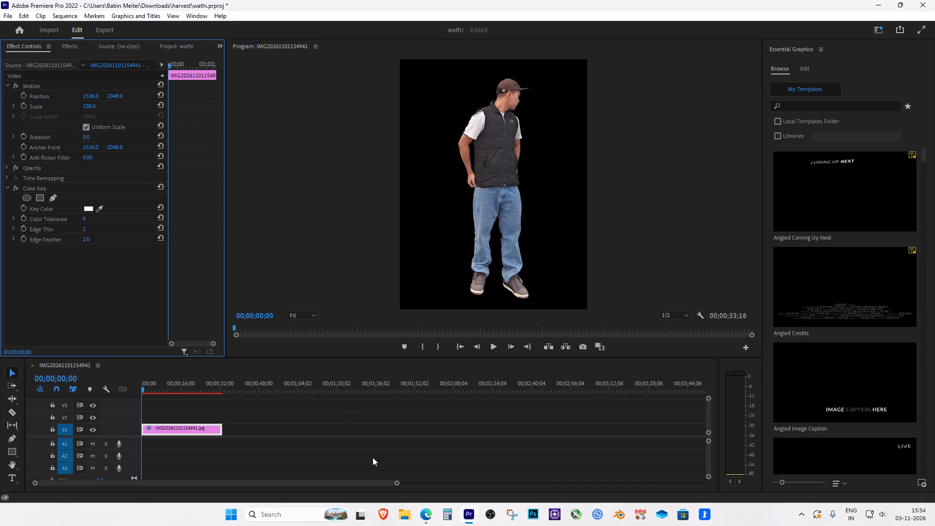
pyautogui.click(189, 428)
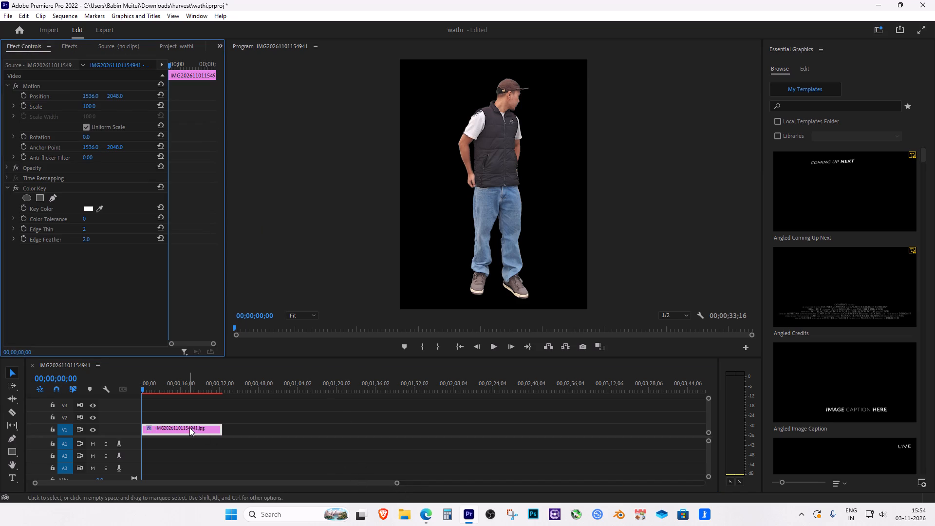
pyautogui.moveTo(93, 107); pyautogui.dragTo(68, 106)
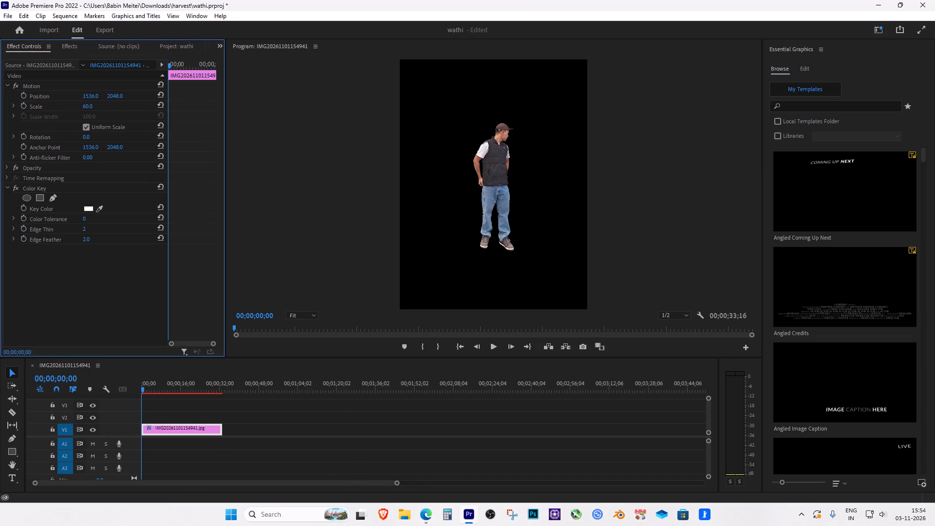
pyautogui.moveTo(68, 106); pyautogui.dragTo(70, 106)
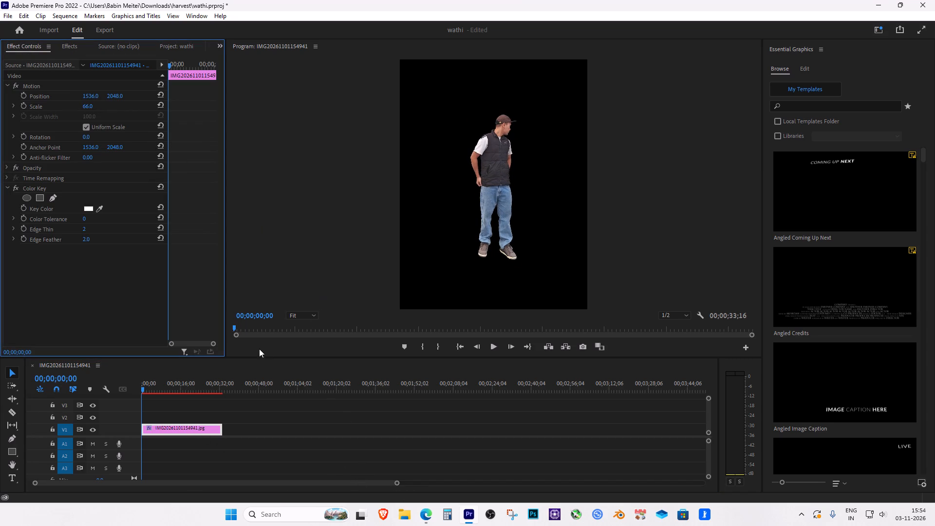
# Examine the keyed edges of the scaled-down man from cap to shoes at 25% preview zoom.
pyautogui.click(296, 317)
pyautogui.click(299, 352)
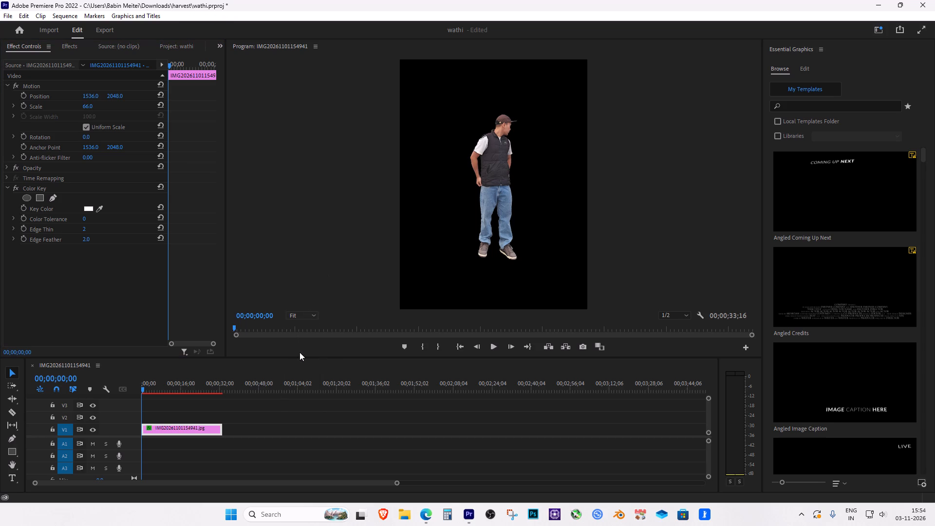
pyautogui.moveTo(753, 194); pyautogui.dragTo(754, 163)
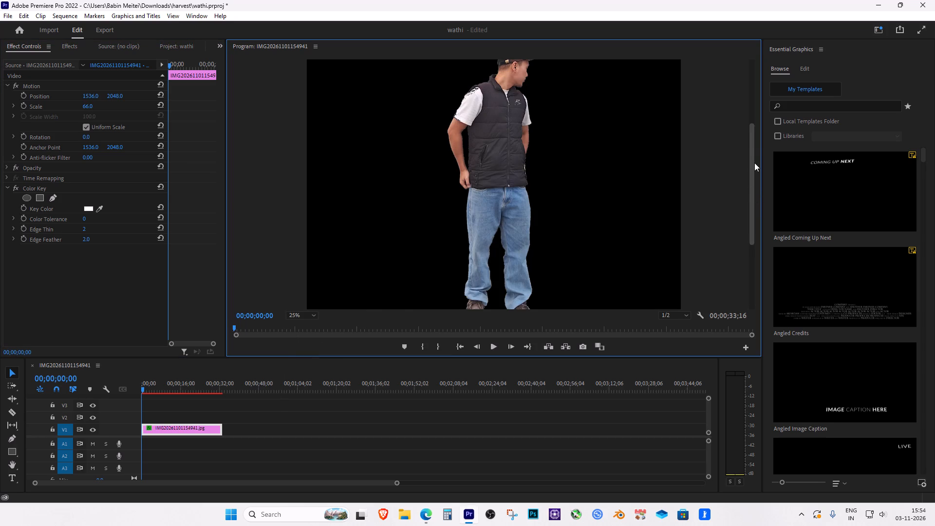
pyautogui.moveTo(754, 163); pyautogui.dragTo(754, 141)
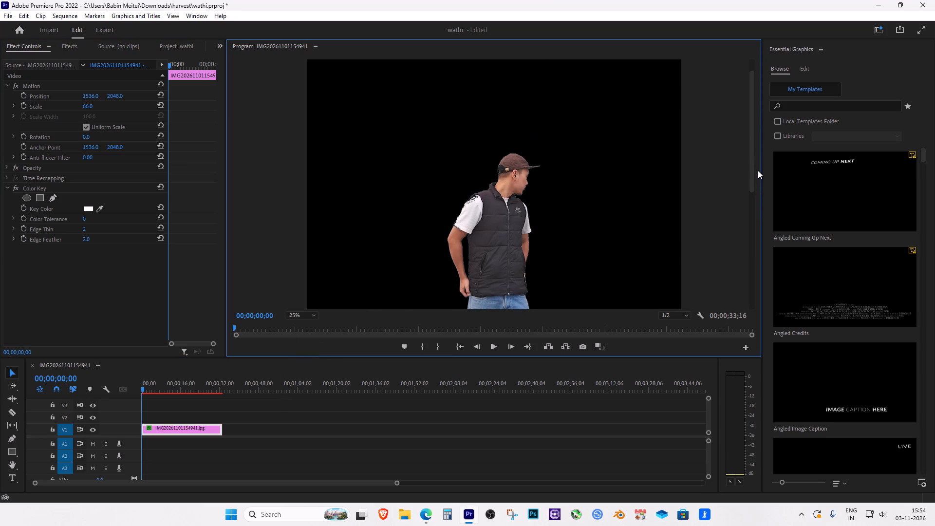
pyautogui.moveTo(749, 178); pyautogui.dragTo(751, 232)
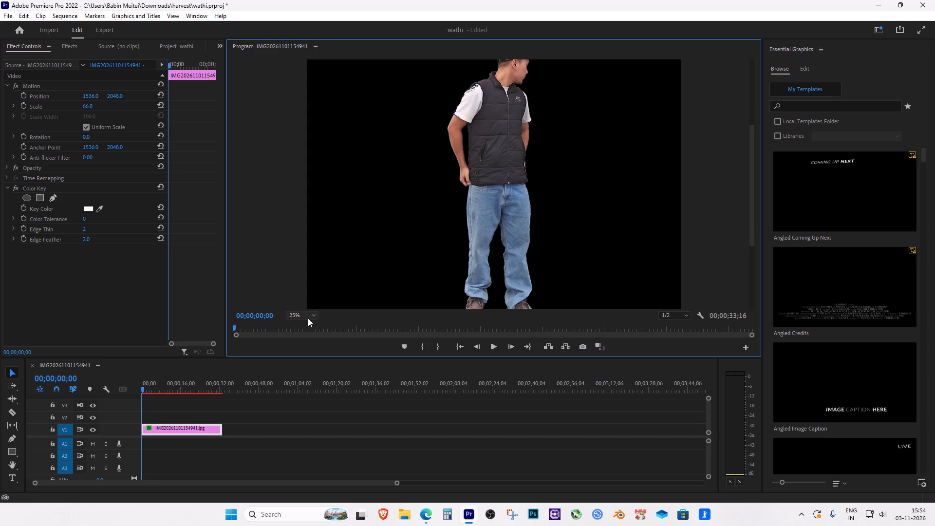
pyautogui.moveTo(753, 206); pyautogui.dragTo(750, 194)
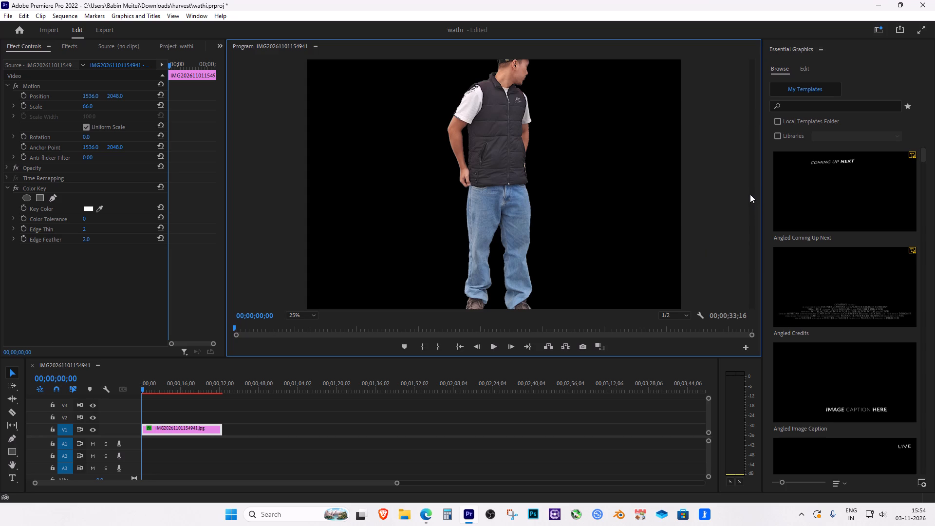
pyautogui.moveTo(750, 194); pyautogui.dragTo(753, 191)
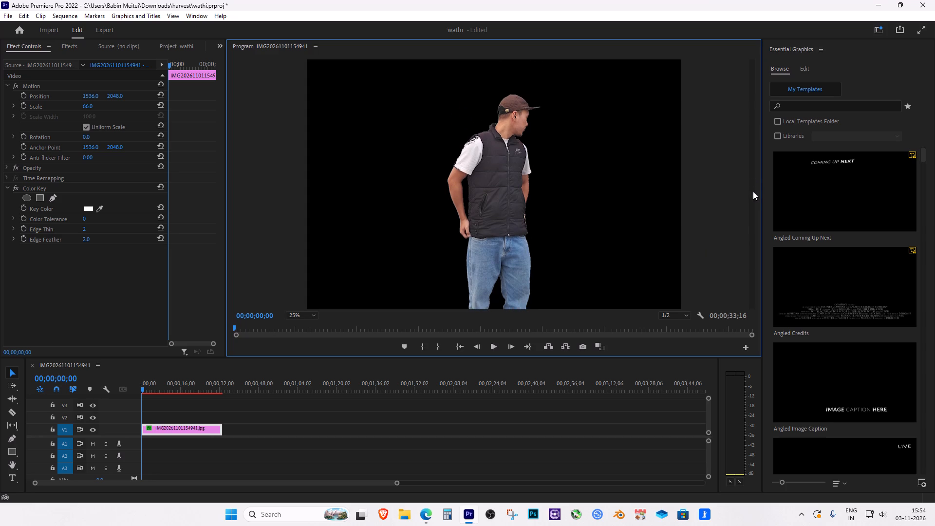
pyautogui.moveTo(753, 191); pyautogui.dragTo(755, 233)
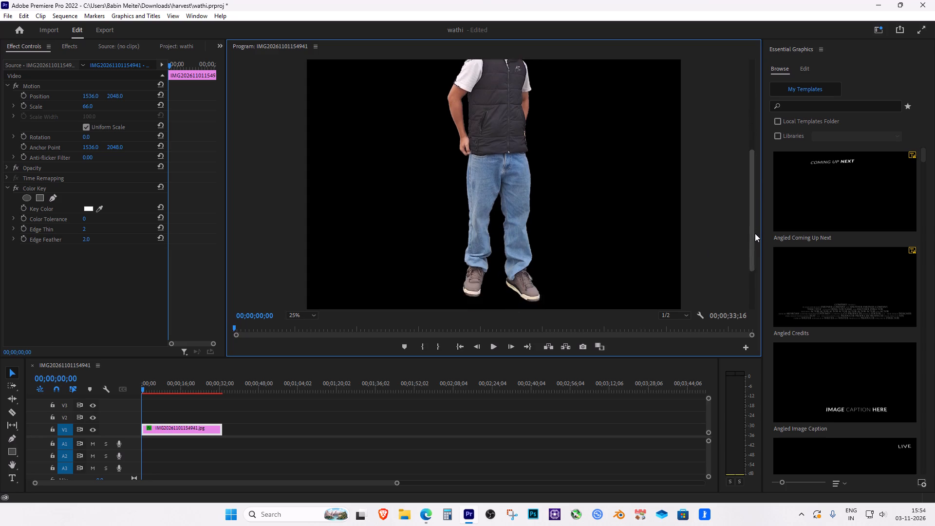
pyautogui.moveTo(755, 233); pyautogui.dragTo(763, 218)
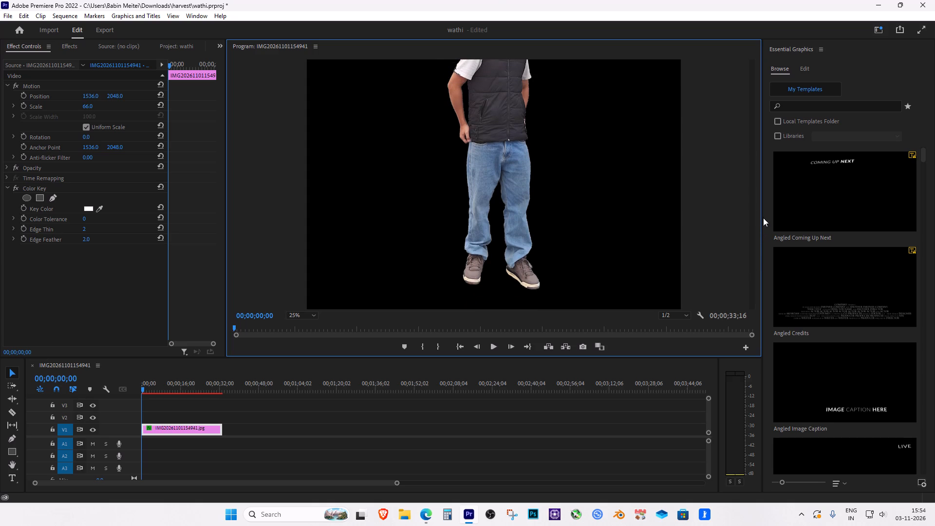
pyautogui.moveTo(763, 218); pyautogui.dragTo(765, 188)
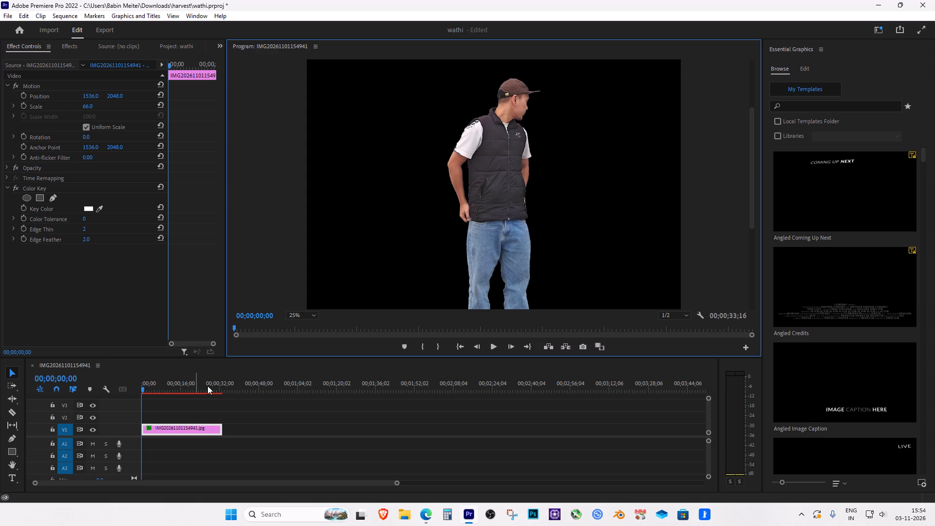
# In Edge, close the spare Canva tab, the Magic Layers media picker and the egg-calorie search tab, and view the Pinterest Gucci FW15 pin.
pyautogui.click(428, 517)
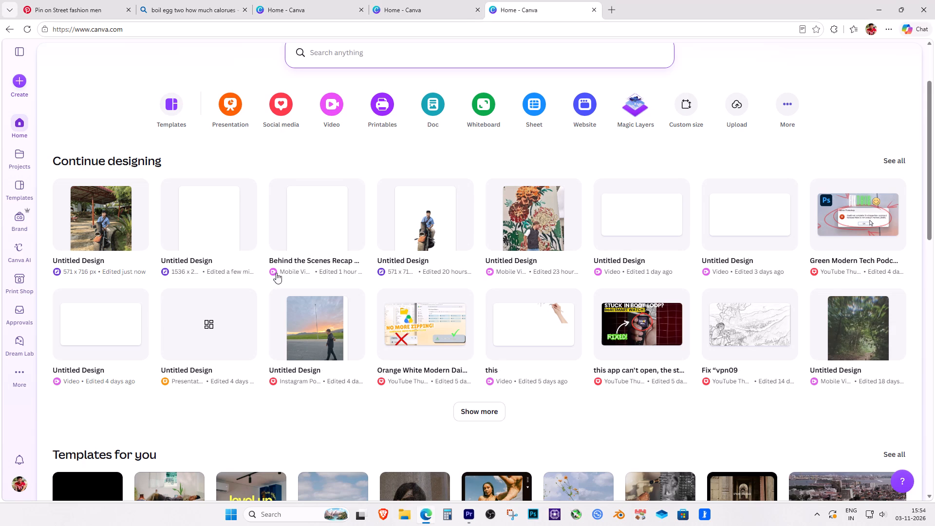
pyautogui.click(596, 9)
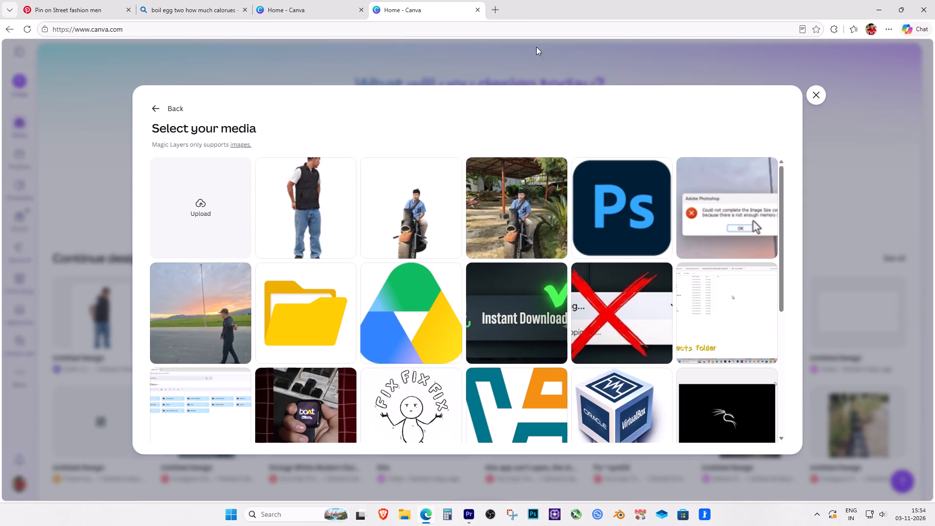
pyautogui.click(818, 97)
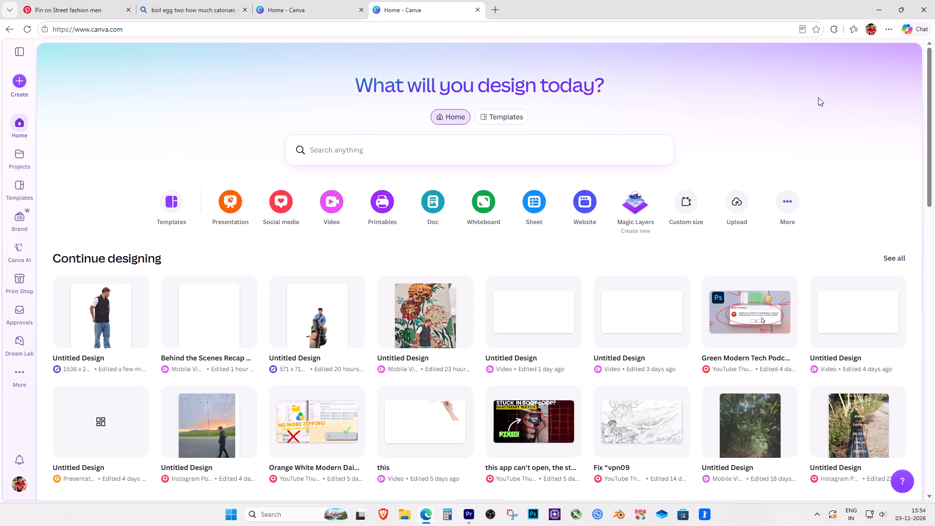
pyautogui.click(287, 0)
pyautogui.click(184, 0)
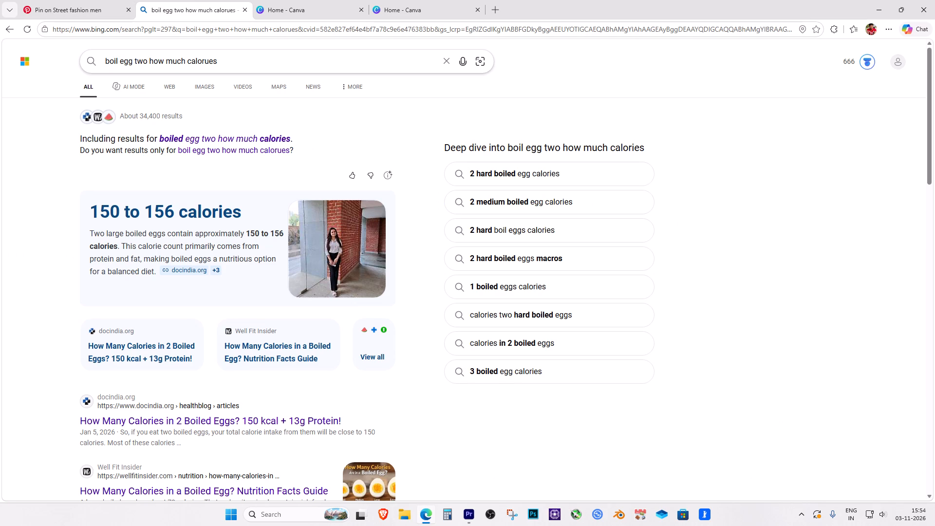
pyautogui.click(245, 9)
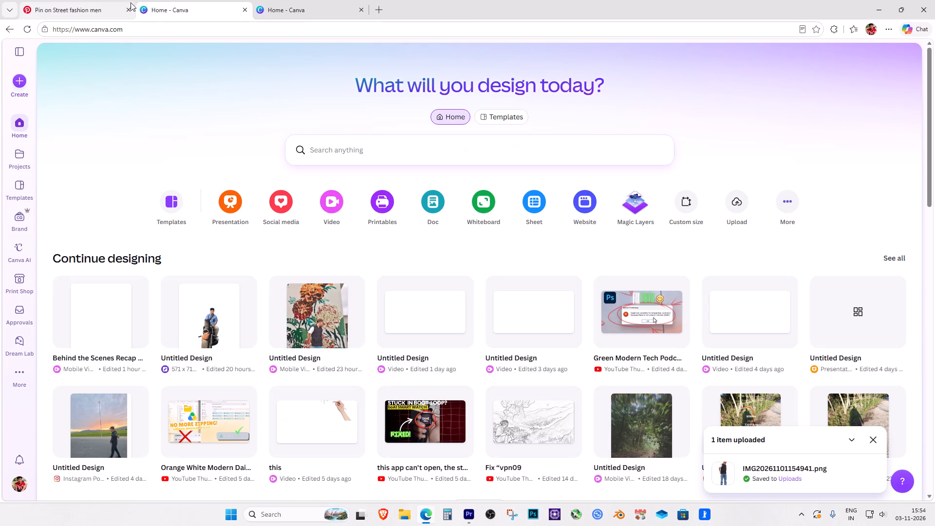
pyautogui.click(93, 0)
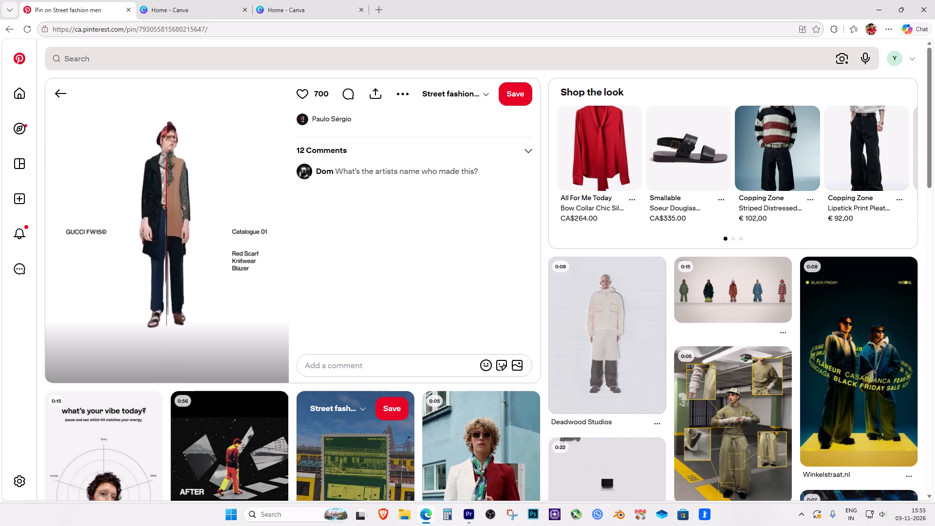
# Back in Premiere Pro, search the effects for "crop" and apply Crop to the IMG20261101154941.jpg clip on V1.
pyautogui.click(470, 524)
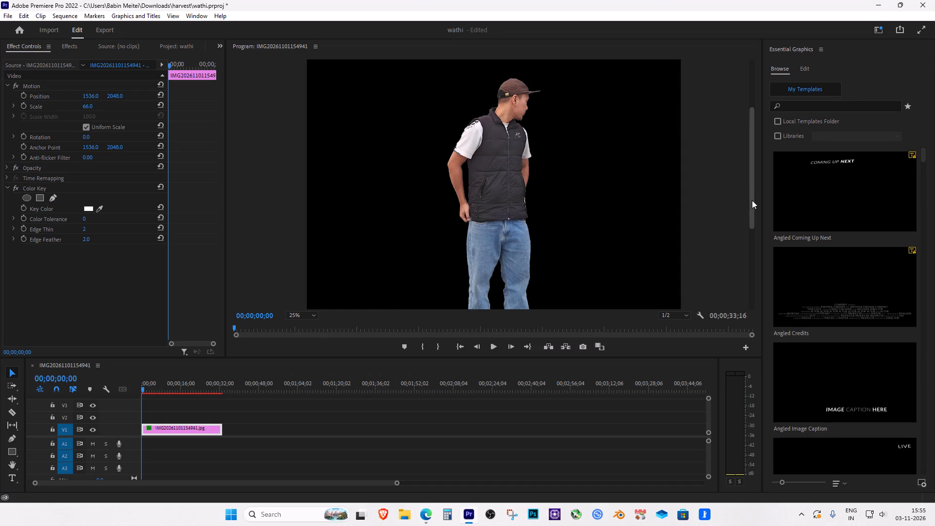
pyautogui.moveTo(752, 200); pyautogui.dragTo(758, 219)
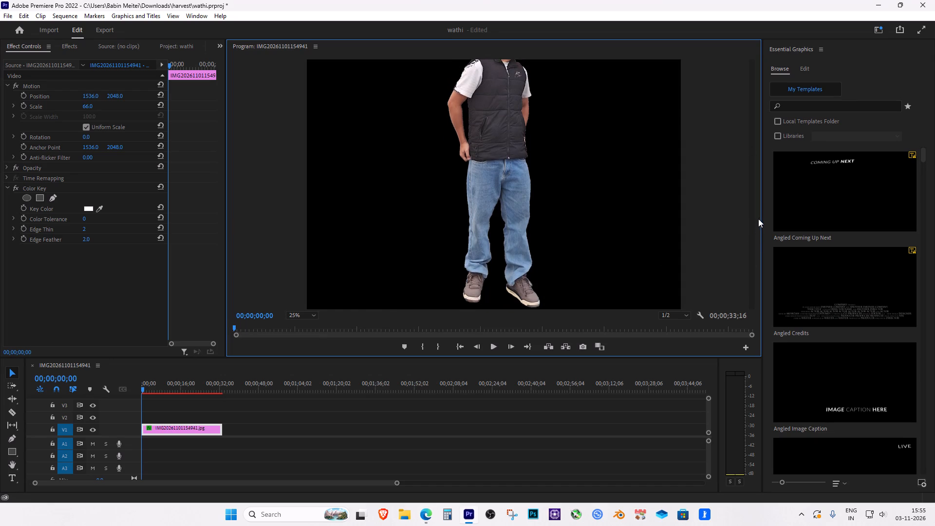
pyautogui.moveTo(758, 219); pyautogui.dragTo(765, 201)
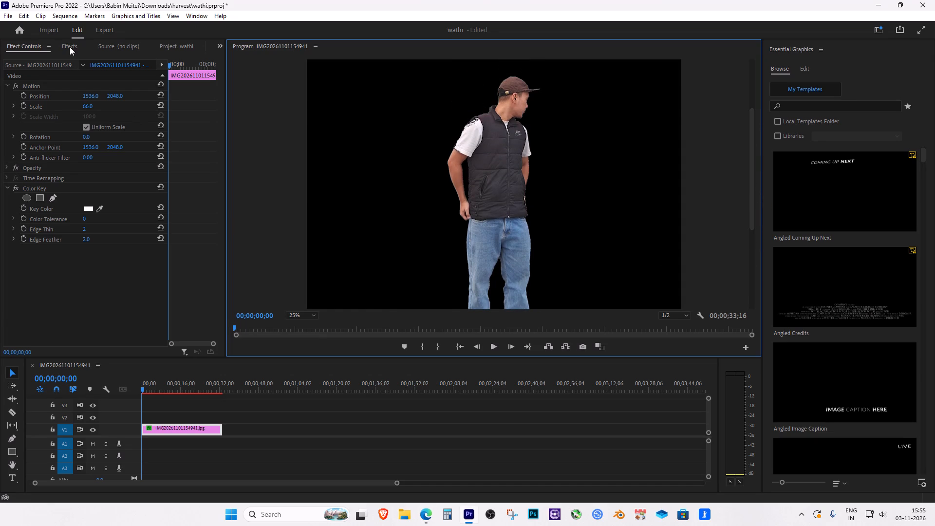
pyautogui.click(70, 47)
pyautogui.click(104, 60)
pyautogui.click(100, 60)
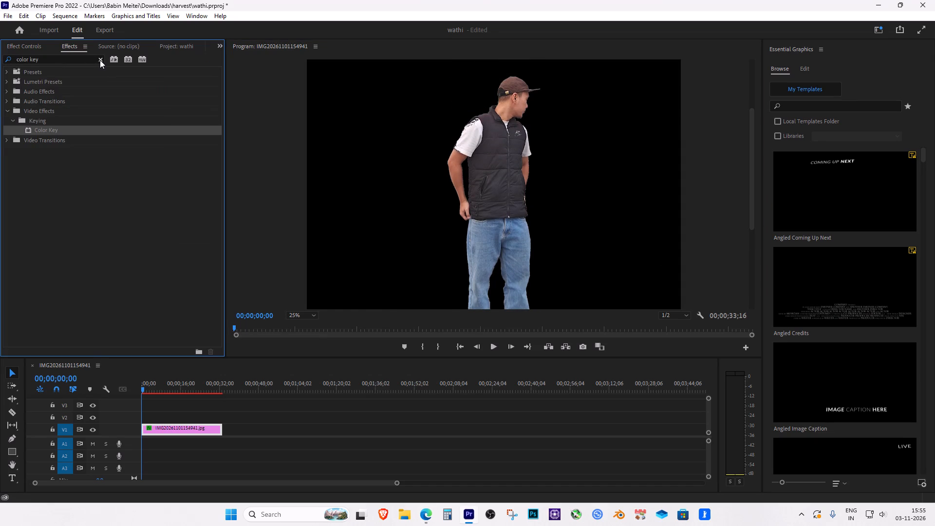
pyautogui.click(92, 62)
pyautogui.write('crop')
pyautogui.moveTo(43, 131); pyautogui.dragTo(155, 429)
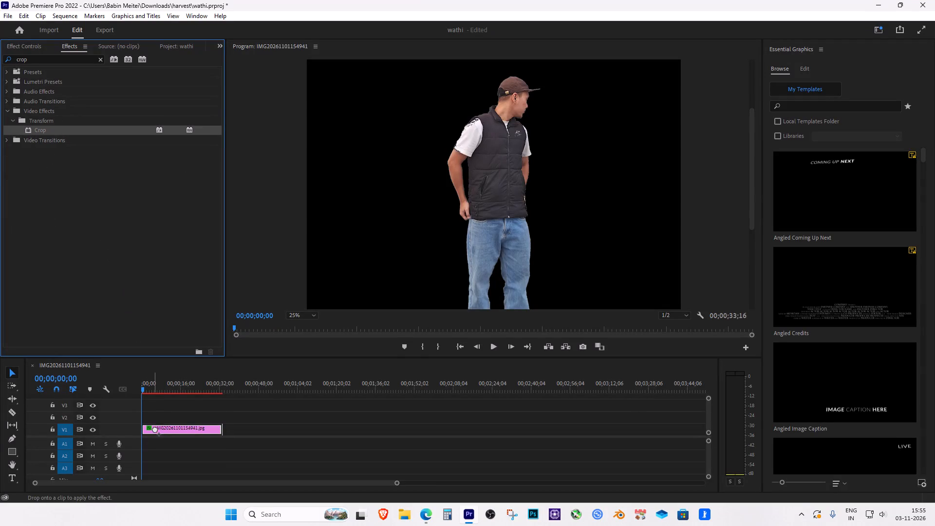
pyautogui.moveTo(155, 429); pyautogui.dragTo(161, 426)
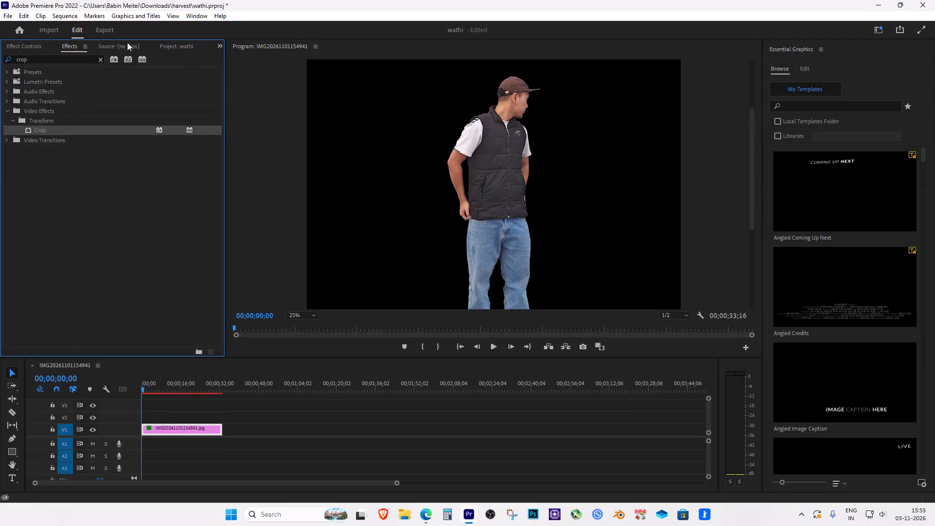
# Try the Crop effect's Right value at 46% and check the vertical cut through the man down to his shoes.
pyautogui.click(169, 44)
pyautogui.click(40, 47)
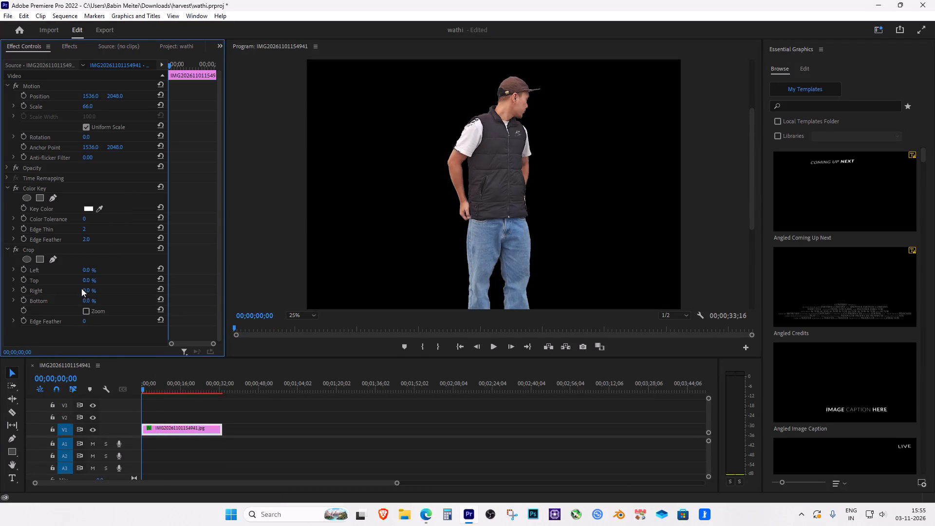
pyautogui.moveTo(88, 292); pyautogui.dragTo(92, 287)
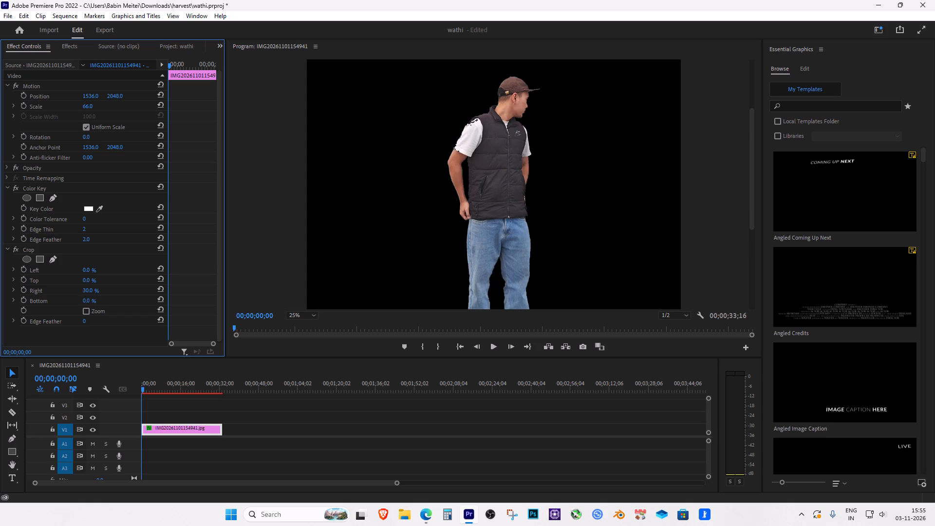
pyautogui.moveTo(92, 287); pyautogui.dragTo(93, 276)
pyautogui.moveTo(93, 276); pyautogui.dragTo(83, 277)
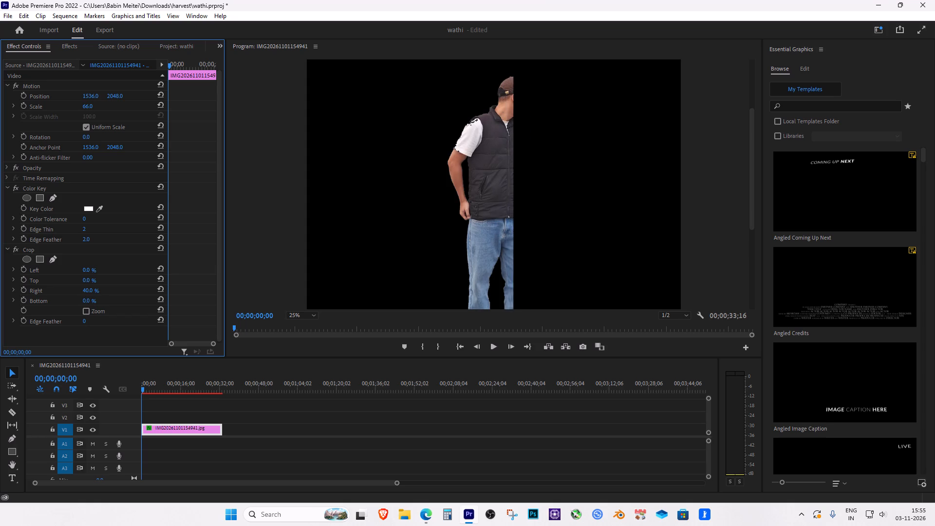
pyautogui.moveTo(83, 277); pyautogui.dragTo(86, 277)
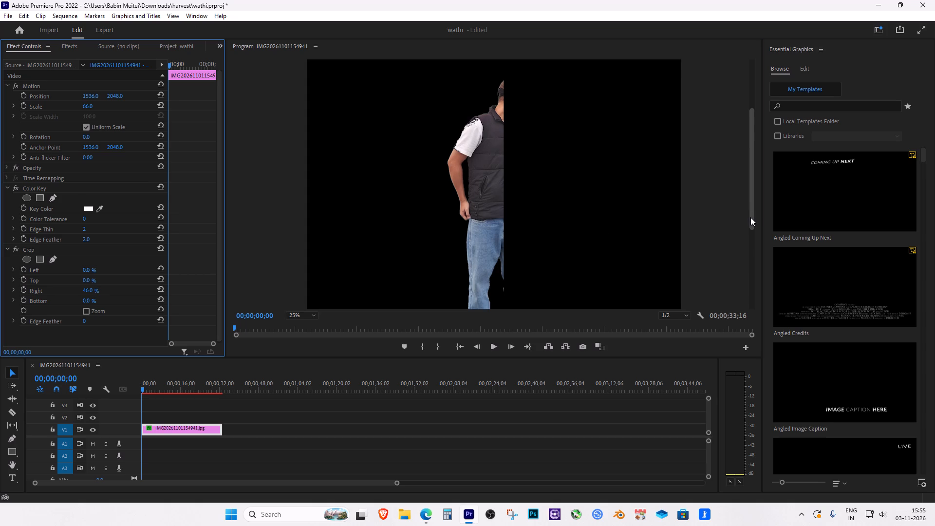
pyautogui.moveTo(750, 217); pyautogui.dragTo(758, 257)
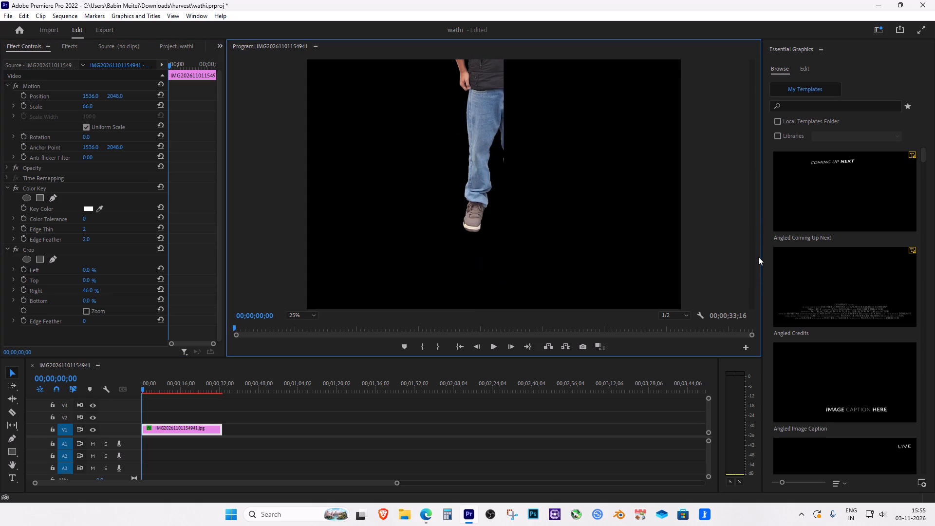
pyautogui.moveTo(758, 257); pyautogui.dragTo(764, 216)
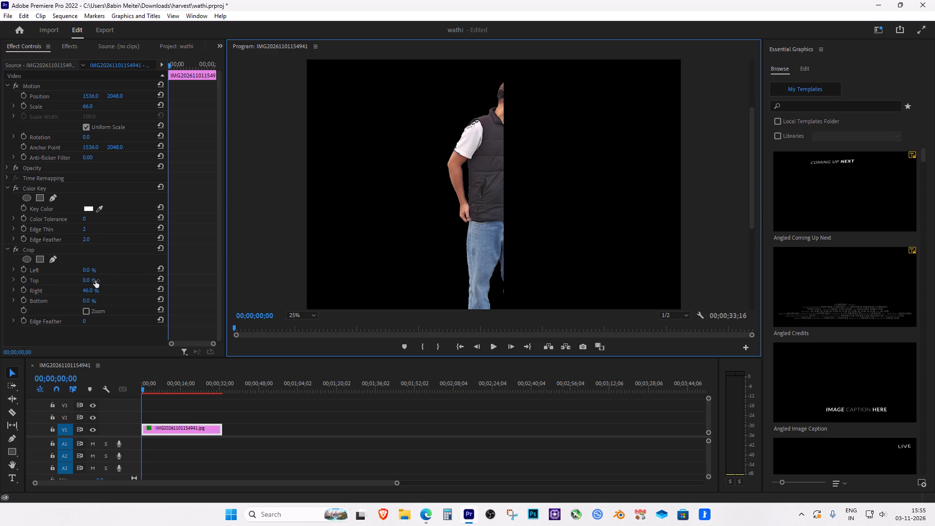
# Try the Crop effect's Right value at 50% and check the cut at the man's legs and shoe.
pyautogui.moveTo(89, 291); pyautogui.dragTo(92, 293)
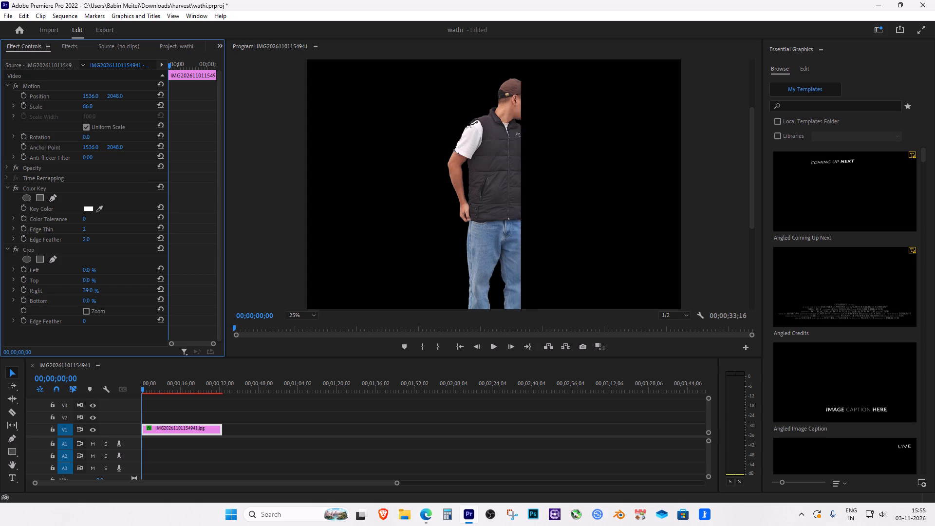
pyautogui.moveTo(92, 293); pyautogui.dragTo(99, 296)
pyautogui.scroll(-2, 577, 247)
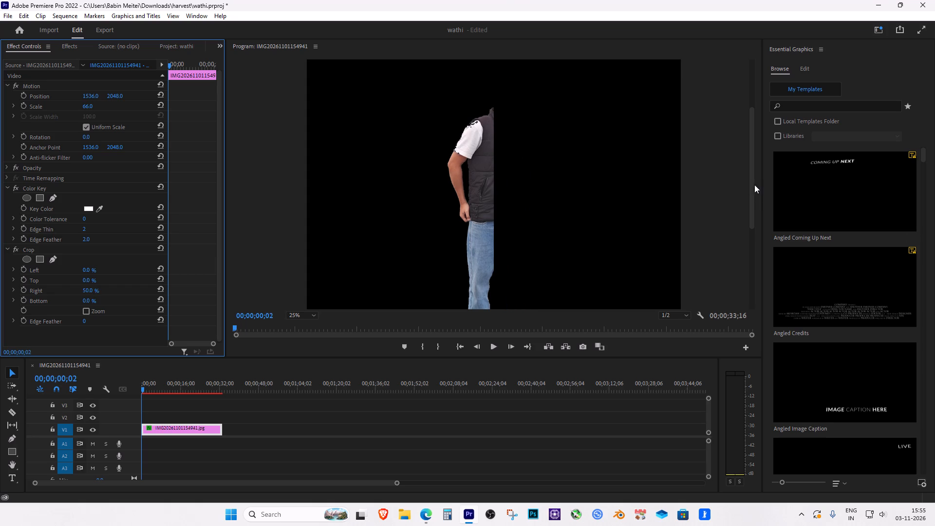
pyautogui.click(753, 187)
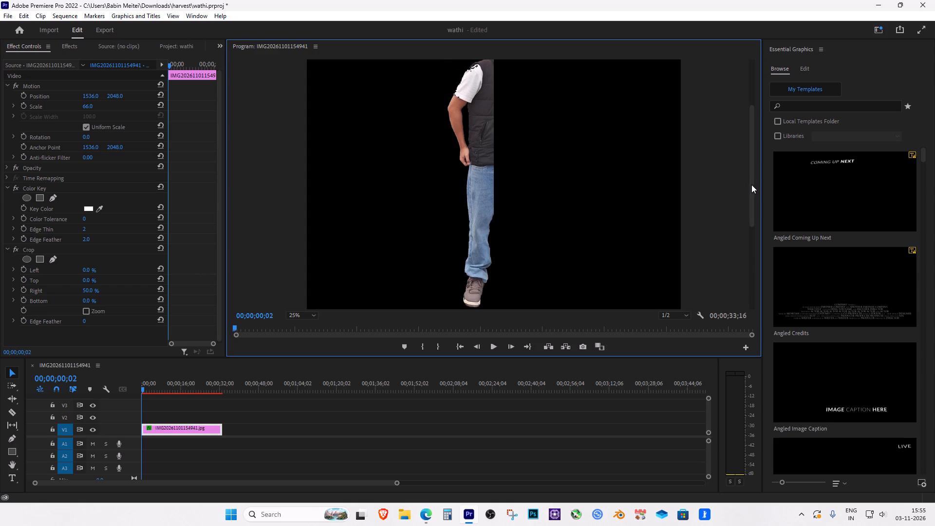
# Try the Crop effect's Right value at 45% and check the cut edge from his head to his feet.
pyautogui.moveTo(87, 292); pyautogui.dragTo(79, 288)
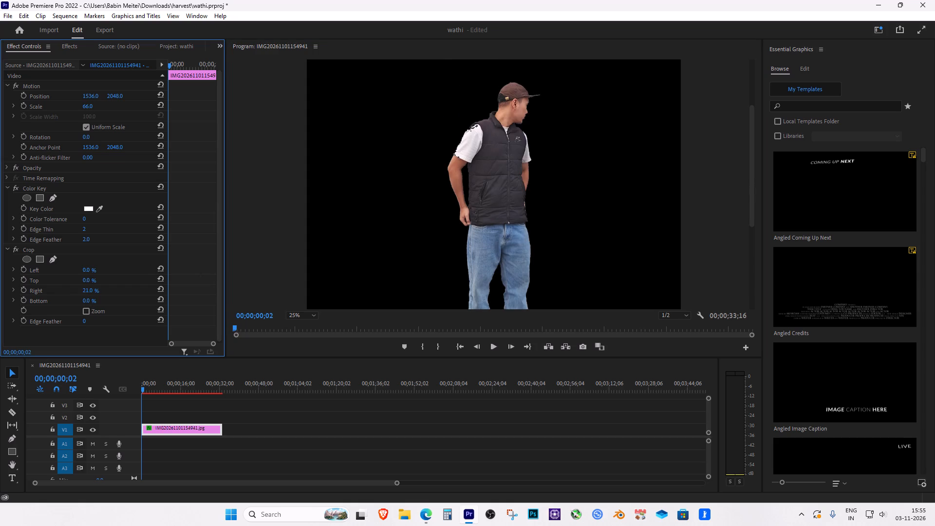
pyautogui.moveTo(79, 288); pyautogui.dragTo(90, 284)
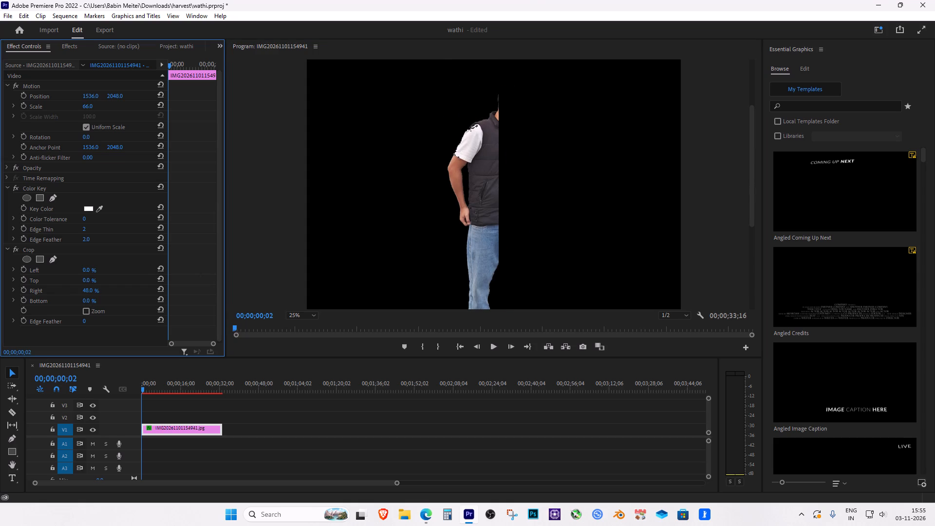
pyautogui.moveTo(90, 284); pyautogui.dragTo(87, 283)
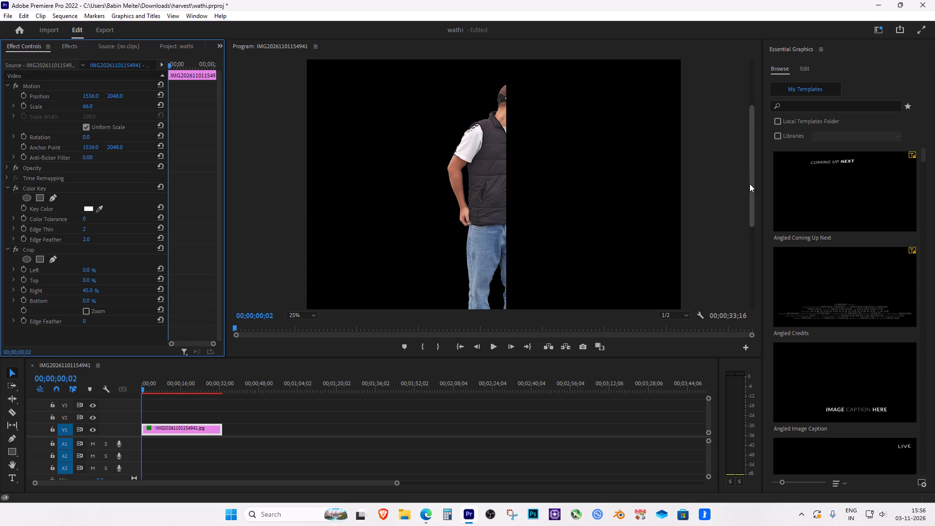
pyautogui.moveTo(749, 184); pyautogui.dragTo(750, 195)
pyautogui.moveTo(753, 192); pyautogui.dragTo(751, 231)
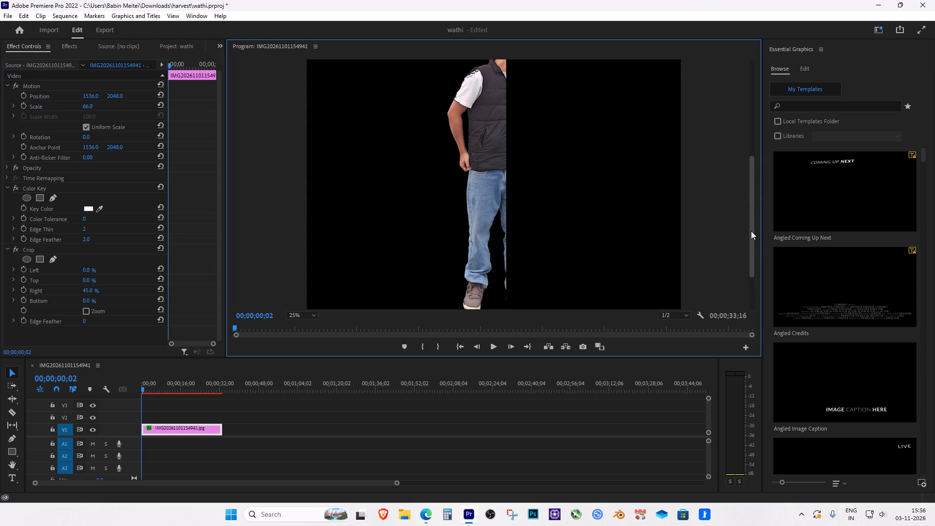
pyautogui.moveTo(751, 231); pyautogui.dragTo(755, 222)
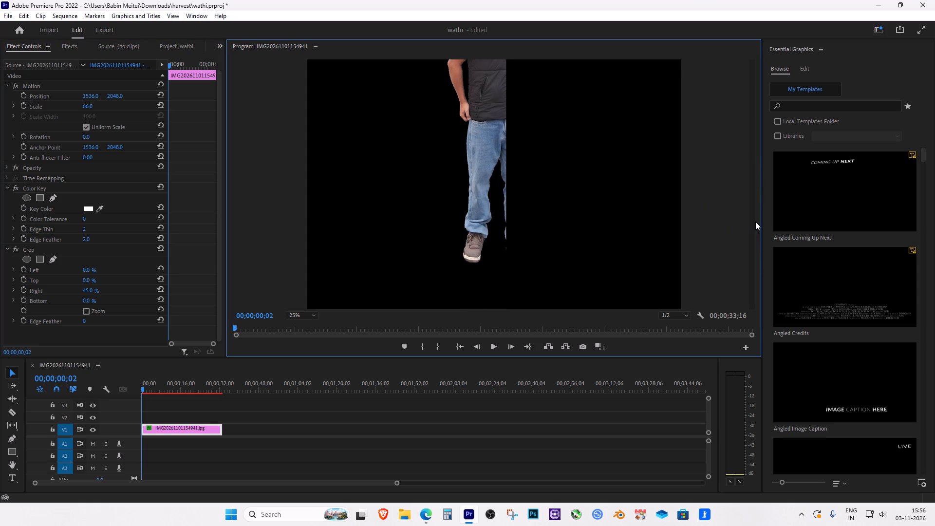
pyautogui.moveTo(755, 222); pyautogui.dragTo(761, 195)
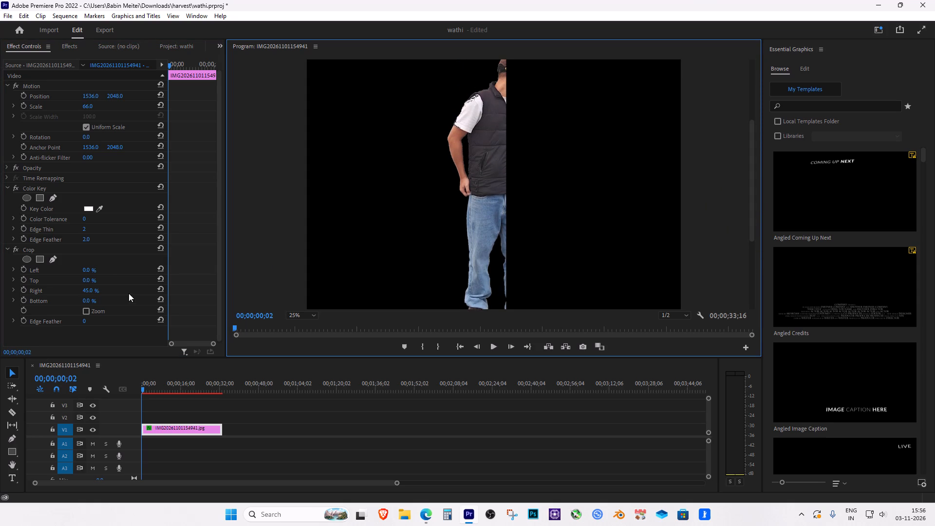
# Set the Crop effect's Right value to 48%, splitting the man vertically, and check the cut from head to shoe.
pyautogui.moveTo(90, 289); pyautogui.dragTo(118, 289)
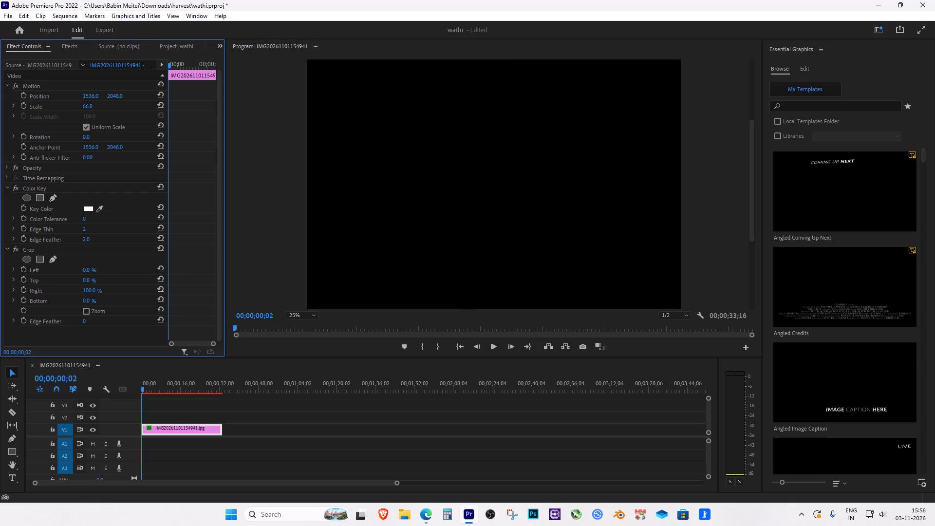
pyautogui.moveTo(118, 289); pyautogui.dragTo(106, 286)
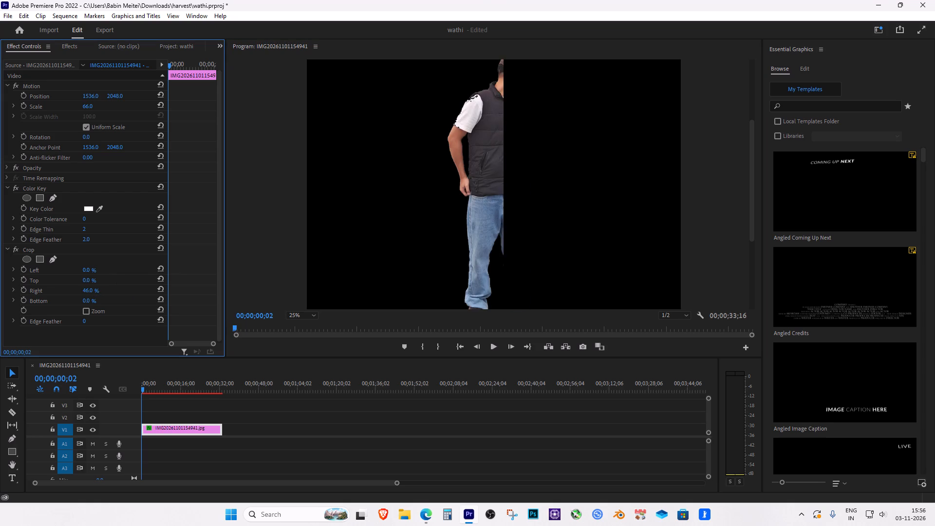
pyautogui.moveTo(106, 286); pyautogui.dragTo(106, 285)
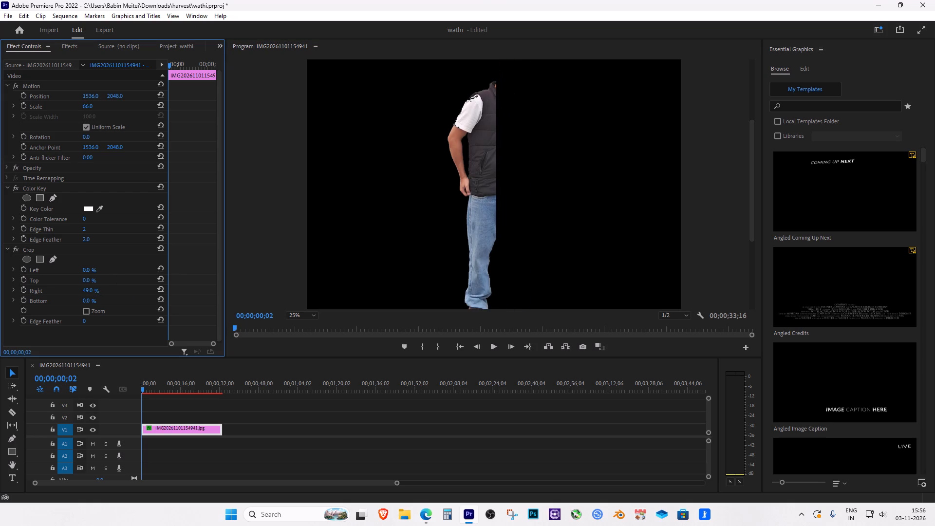
pyautogui.moveTo(106, 285); pyautogui.dragTo(106, 282)
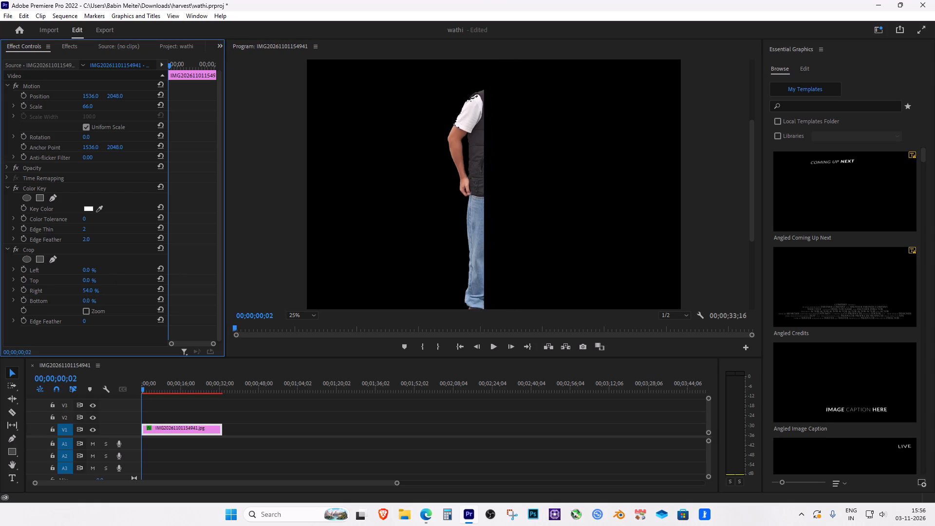
pyautogui.moveTo(106, 282); pyautogui.dragTo(102, 282)
pyautogui.moveTo(750, 205); pyautogui.dragTo(751, 227)
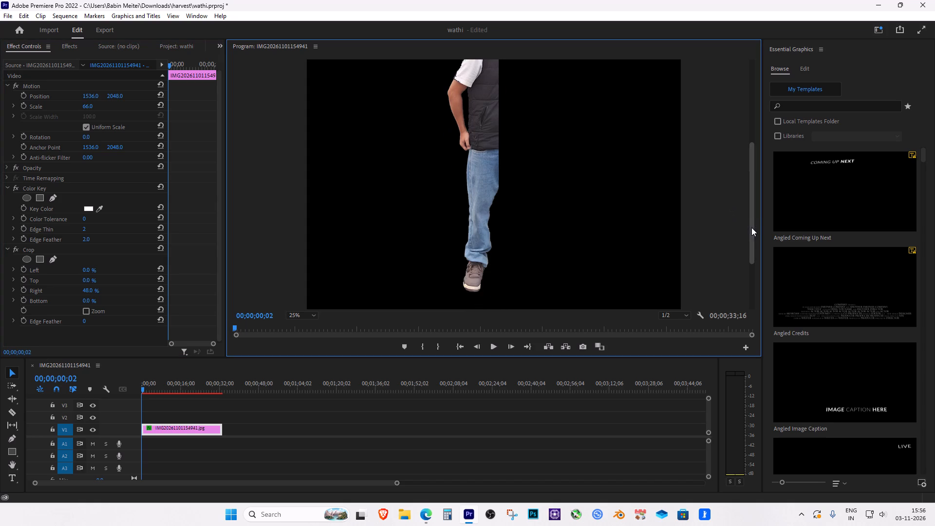
pyautogui.moveTo(751, 227); pyautogui.dragTo(759, 170)
pyautogui.moveTo(753, 171); pyautogui.dragTo(752, 195)
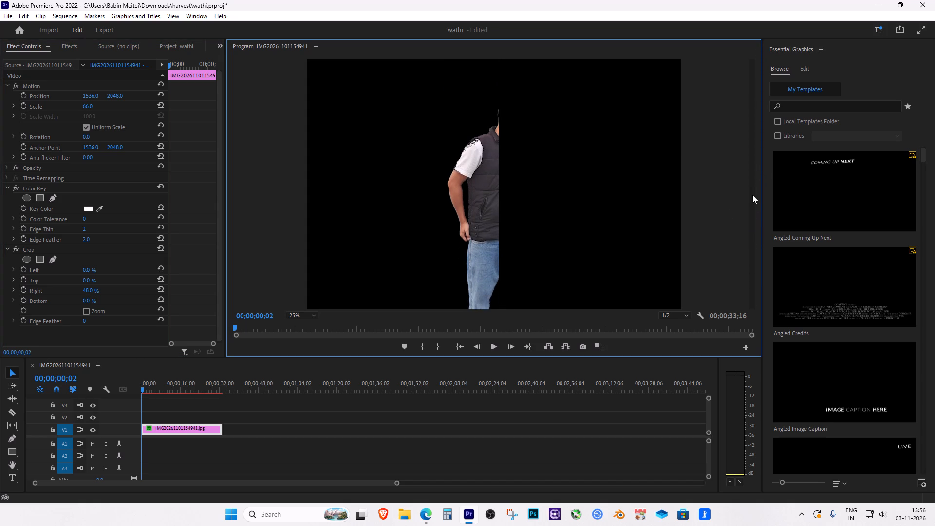
pyautogui.moveTo(752, 195); pyautogui.dragTo(752, 199)
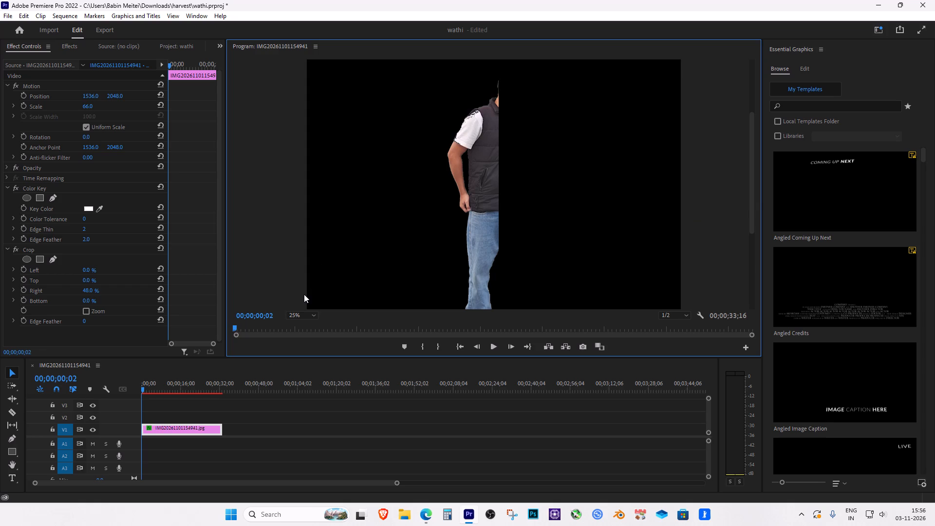
# Check the Gucci FW15 catalogue reference pin in the browser and return to Premiere Pro.
pyautogui.click(425, 516)
pyautogui.click(425, 515)
pyautogui.click(424, 514)
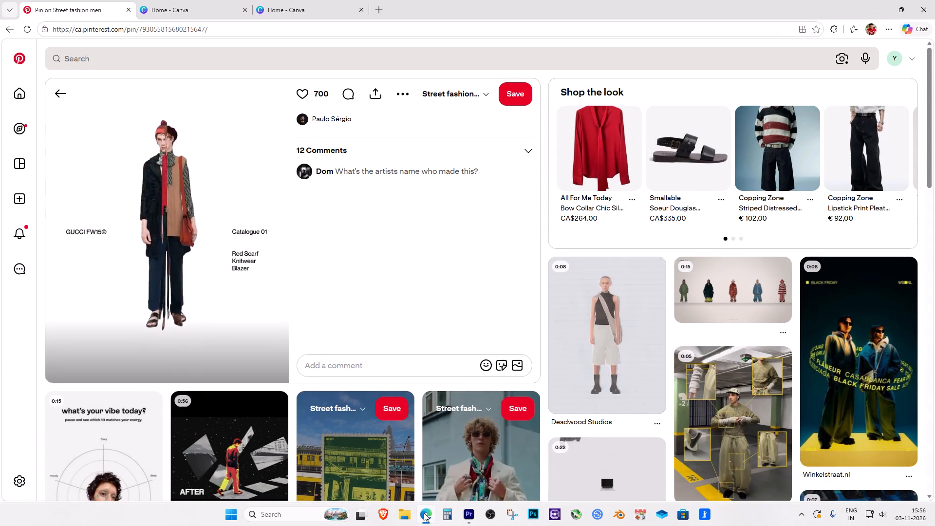
pyautogui.click(424, 513)
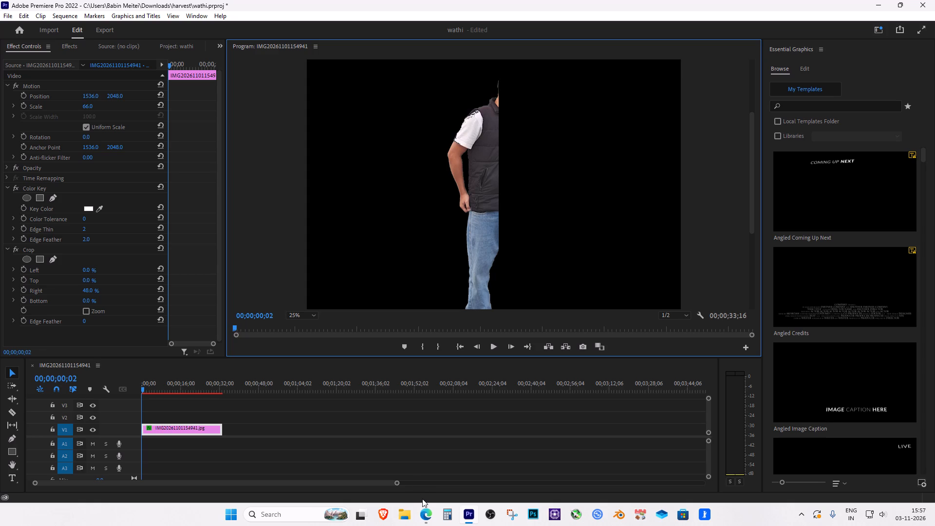
# Look through the Pictures, Screenshots and Music folders in File Explorer for usable material for the video.
pyautogui.click(406, 515)
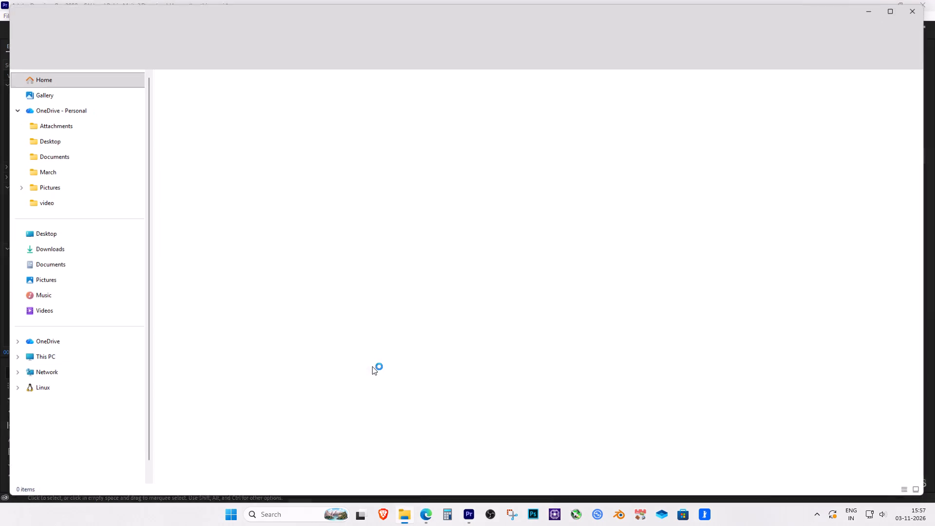
pyautogui.click(60, 280)
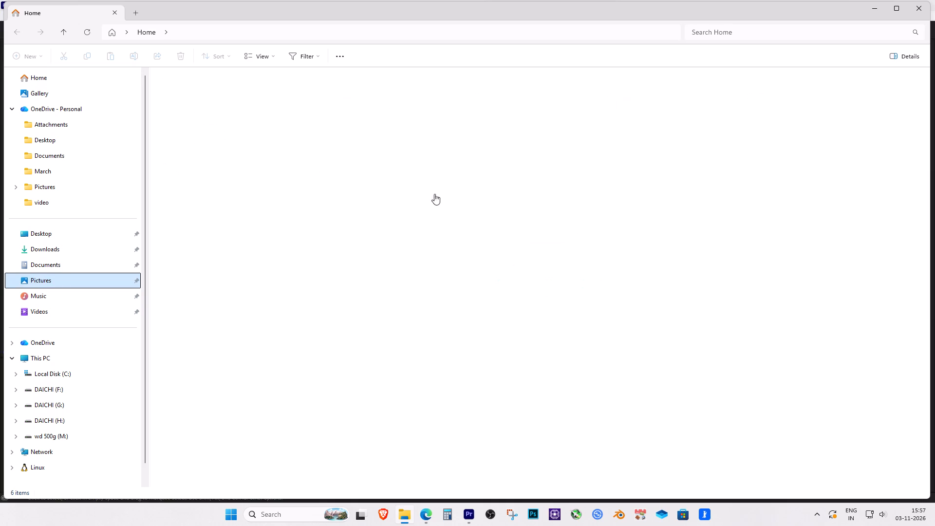
pyautogui.doubleClick(629, 100)
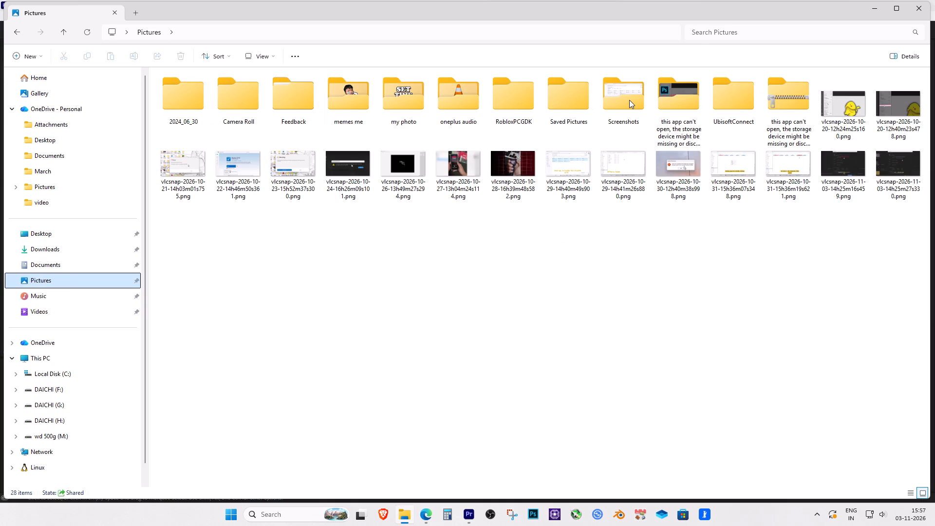
pyautogui.scroll(-4, 491, 270)
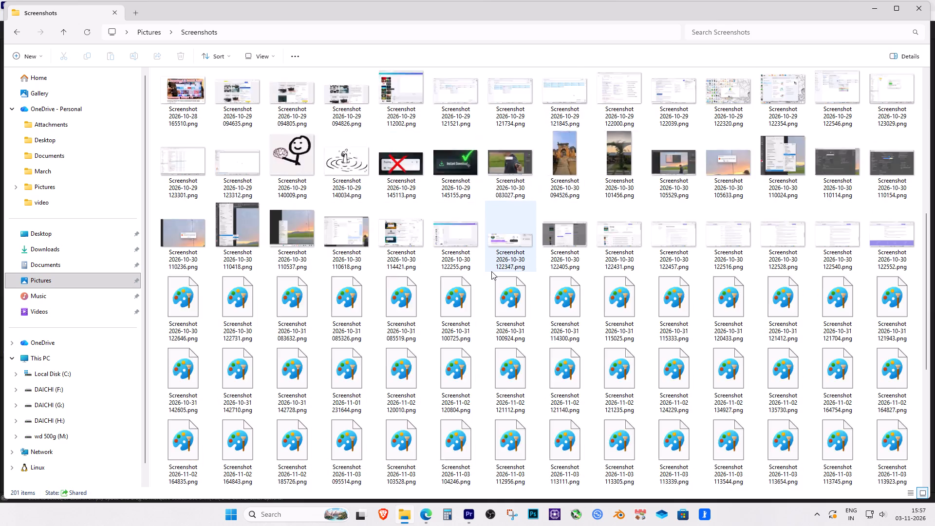
pyautogui.scroll(-1, 491, 271)
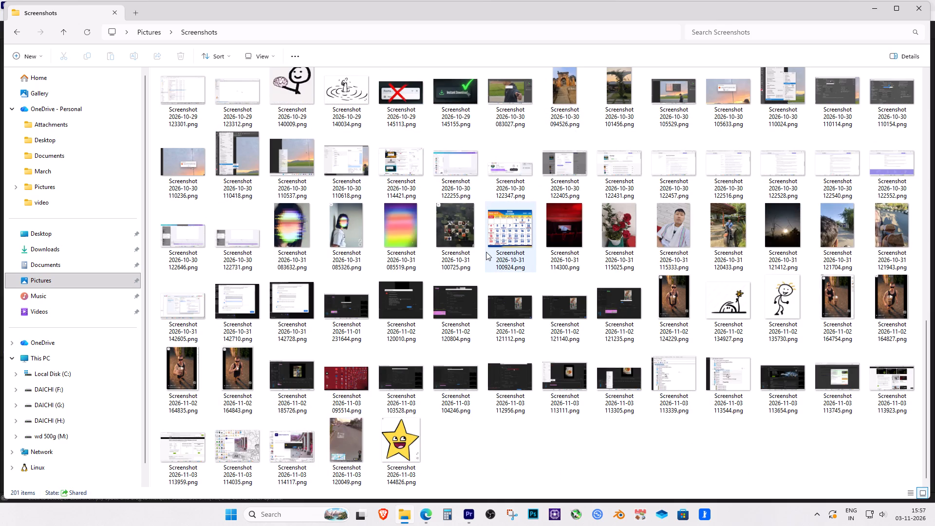
pyautogui.scroll(1, 486, 252)
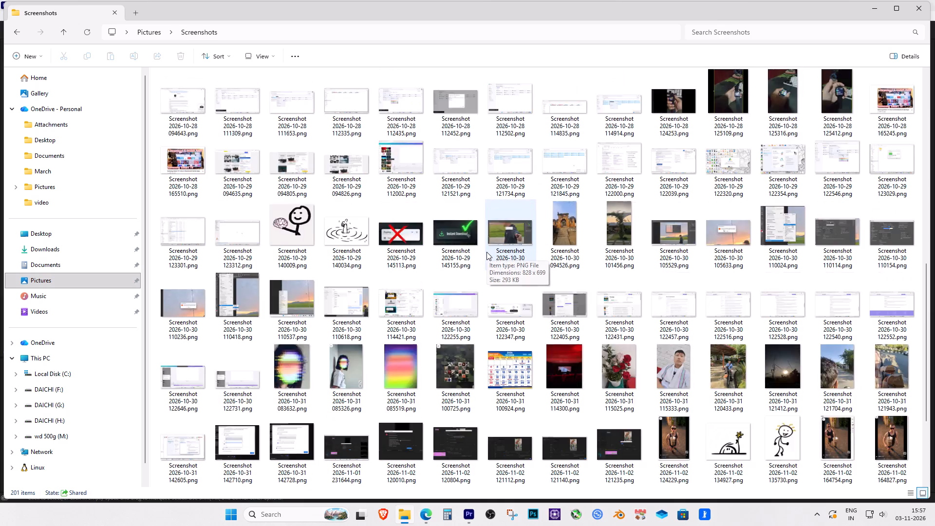
pyautogui.scroll(5, 486, 252)
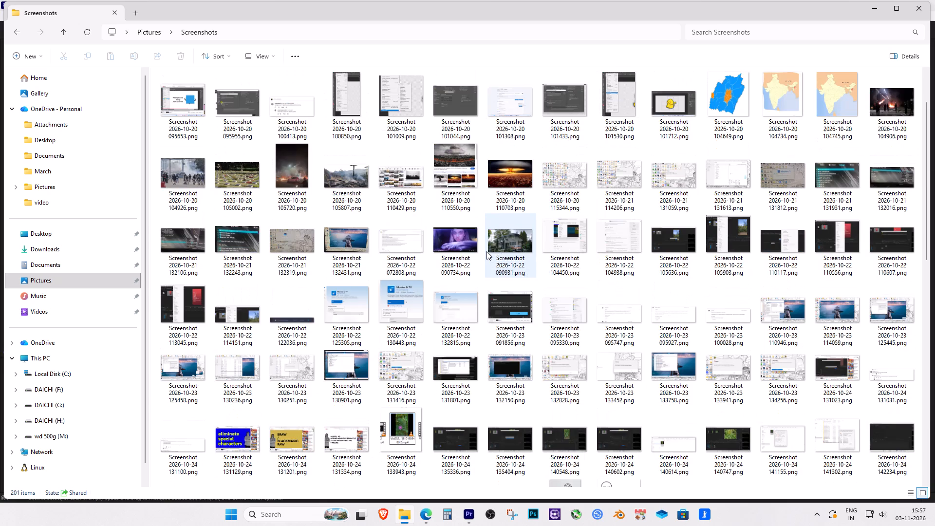
pyautogui.scroll(-4, 486, 251)
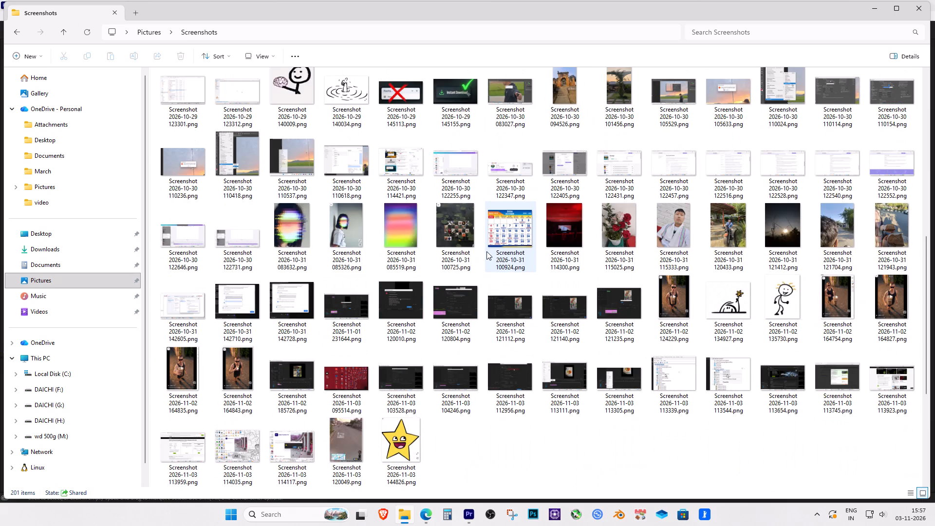
pyautogui.click(62, 33)
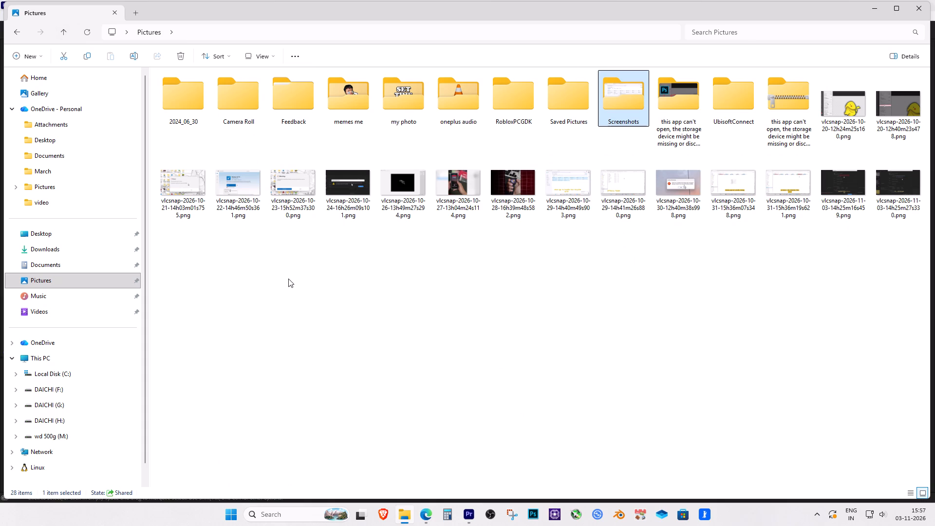
pyautogui.click(65, 291)
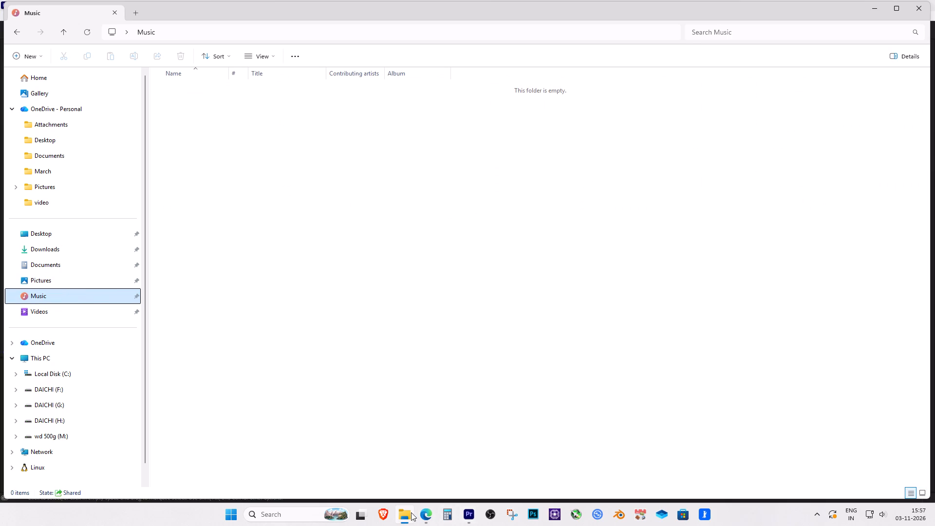
pyautogui.click(470, 512)
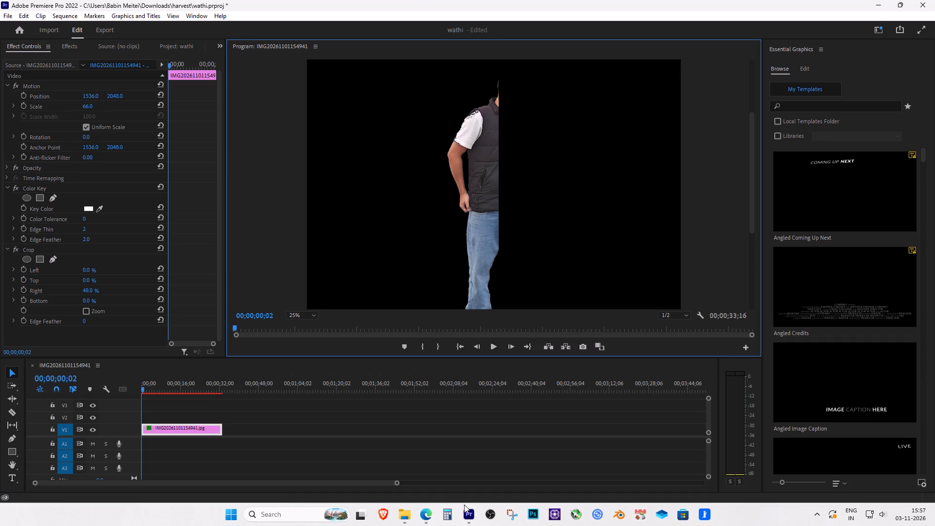
# Move the sequence playhead to the very start, 00;00;00;00.
pyautogui.click(144, 389)
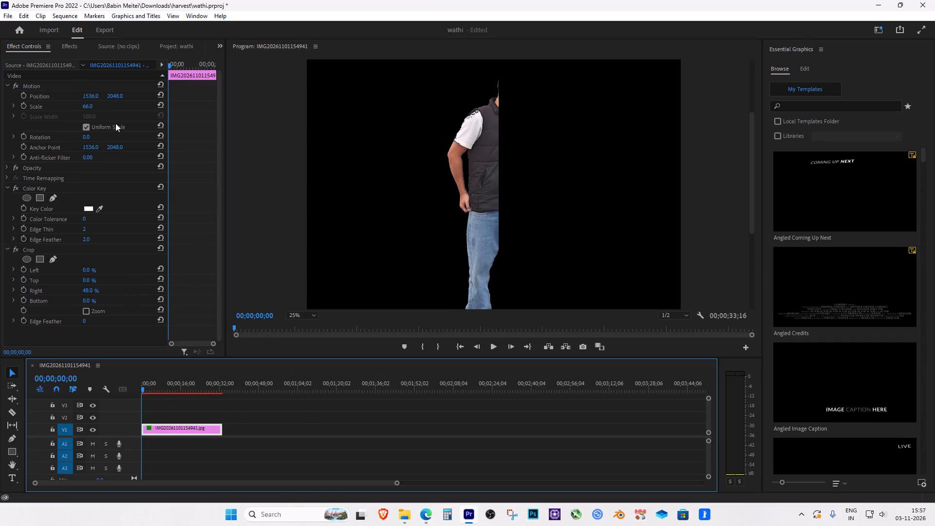
pyautogui.click(407, 511)
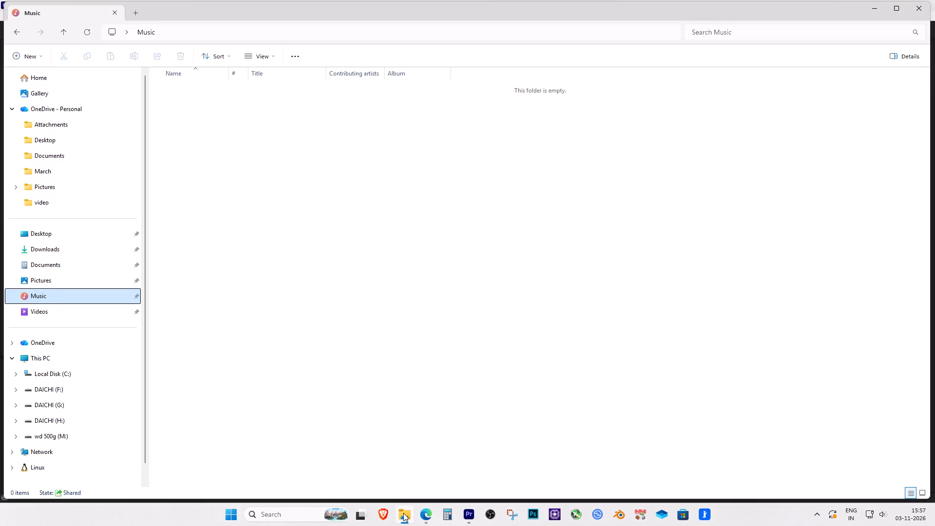
pyautogui.click(403, 518)
# In a new browser tab, search the web for "standing people photo pose" and show the image results.
pyautogui.click(425, 514)
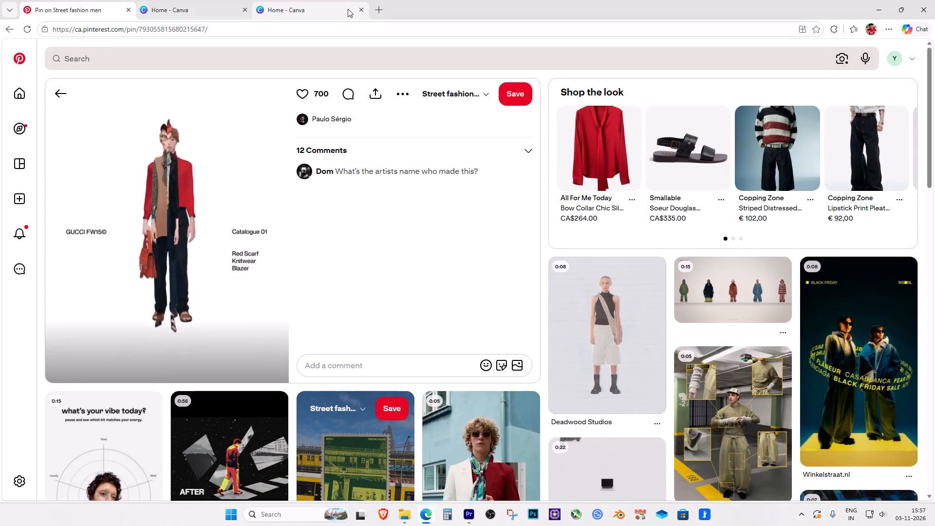
pyautogui.click(374, 9)
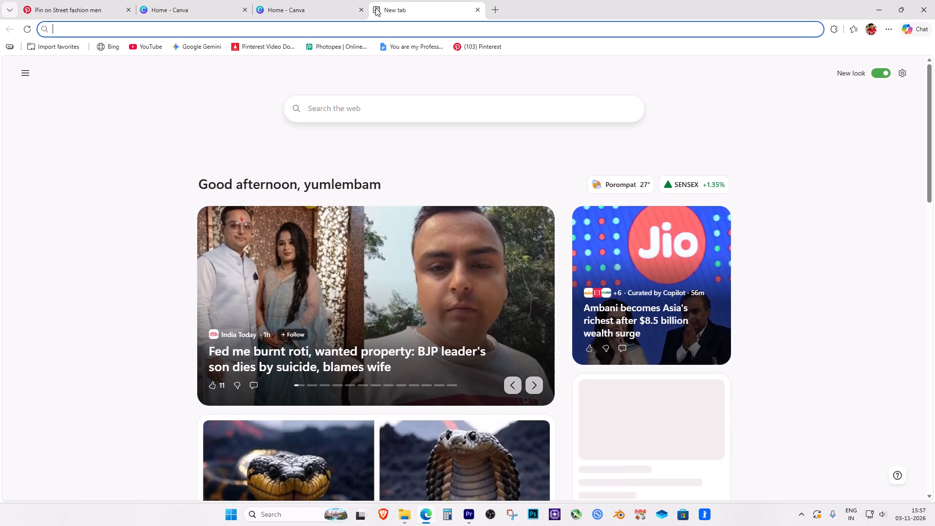
pyautogui.write('standing people p')
pyautogui.write('hoto')
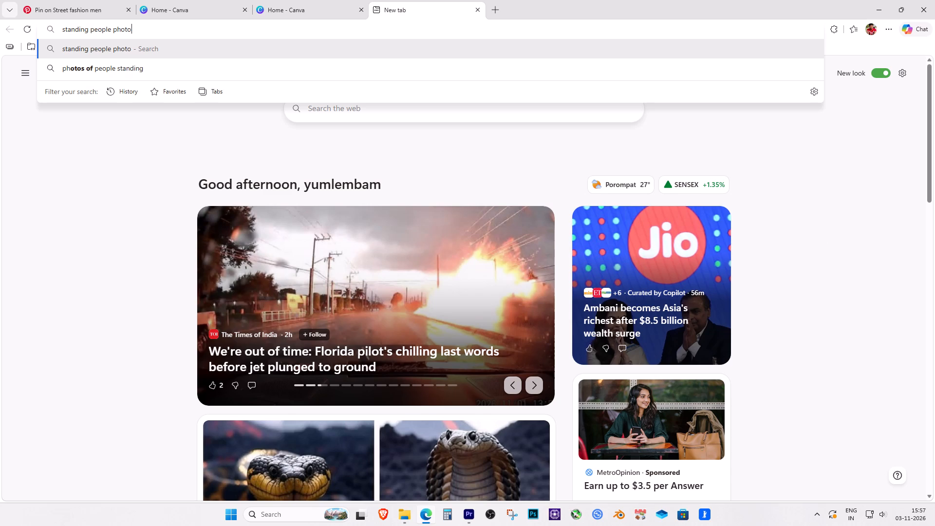
pyautogui.press('space')
pyautogui.write('pose')
pyautogui.press('Return')
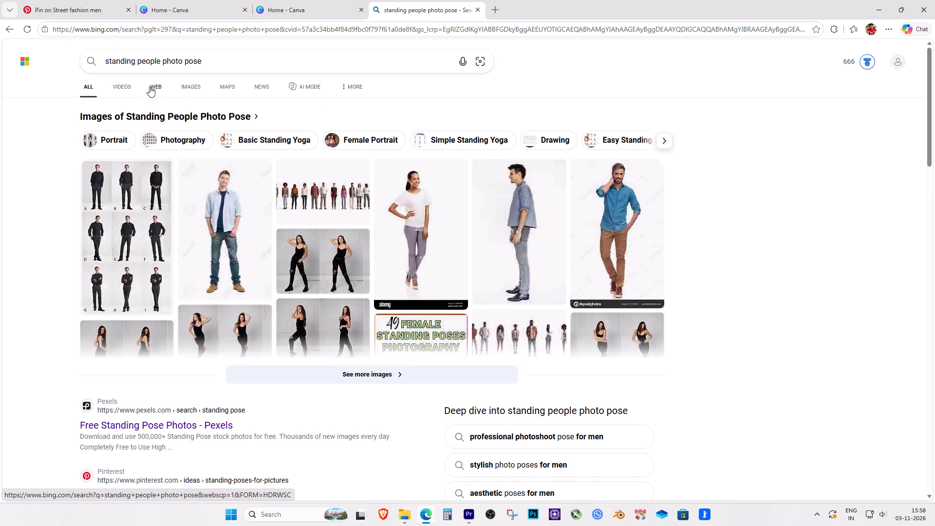
pyautogui.click(192, 83)
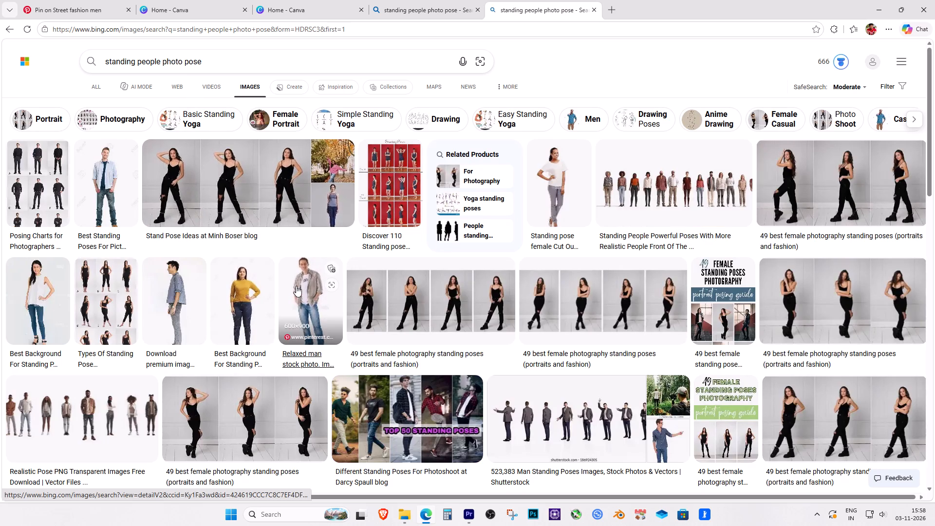
# Browse the image results and open the "Man in Standing Pose" photo of a man in a denim shirt with outstretched arms.
pyautogui.scroll(-11, 164, 317)
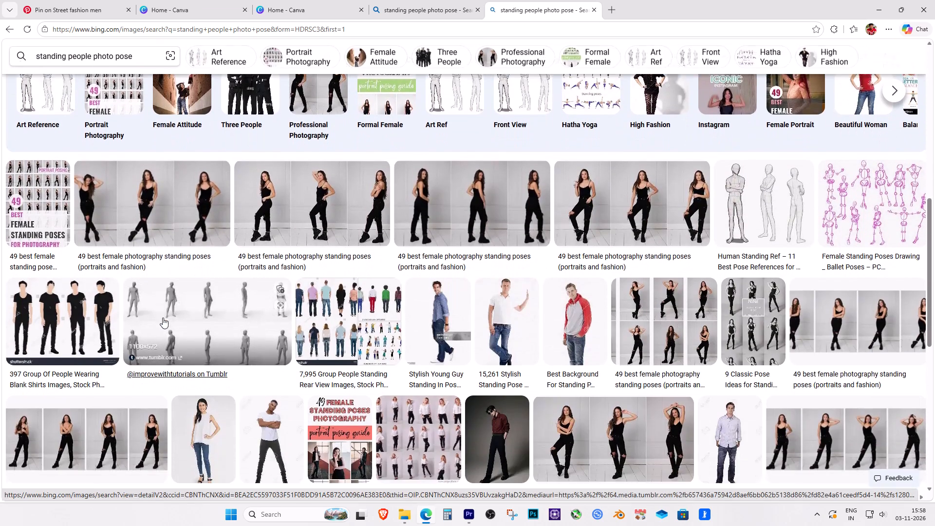
pyautogui.scroll(-2, 163, 318)
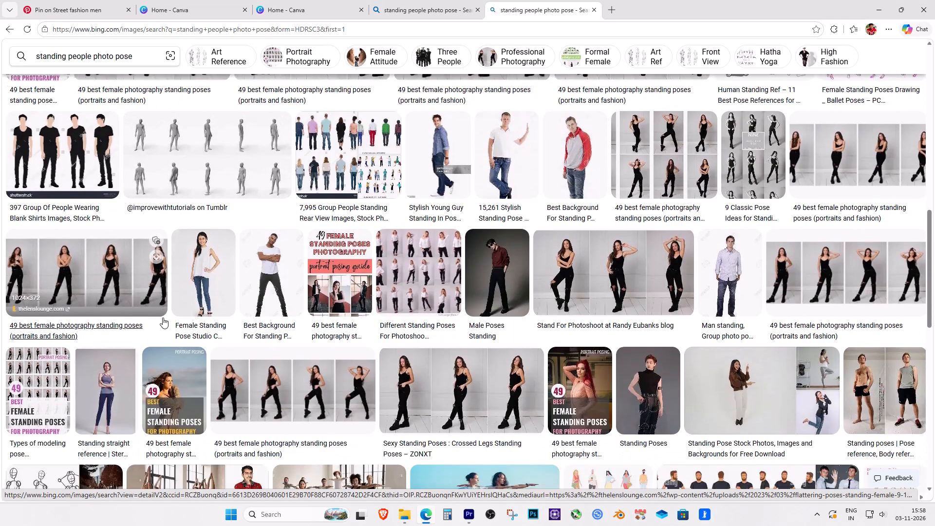
pyautogui.scroll(-4, 163, 318)
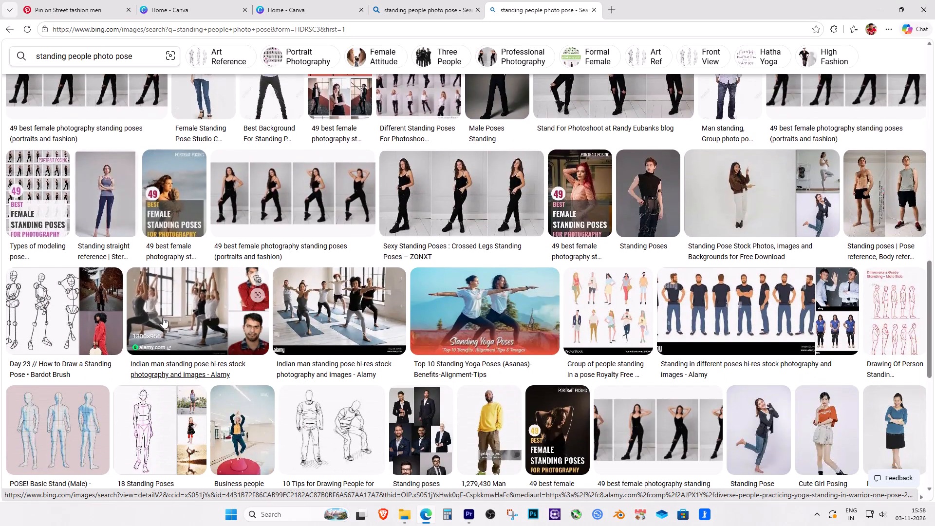
pyautogui.scroll(-5, 163, 318)
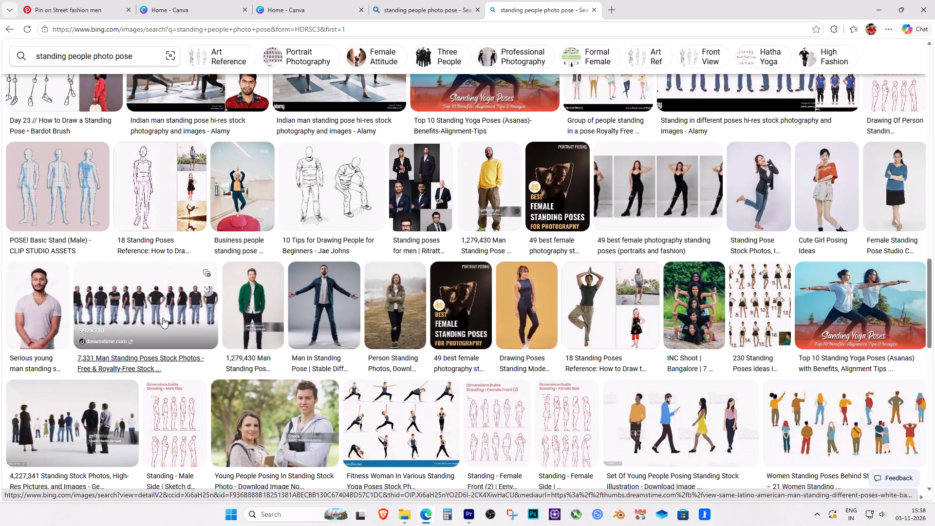
pyautogui.click(325, 289)
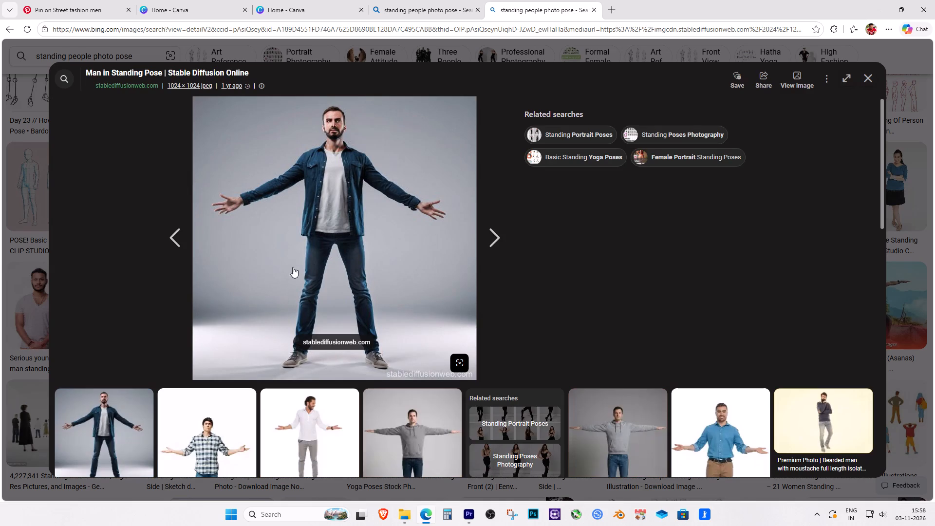
# Take a rectangular screenshot of the photo, framing the man from head to shoes with both outstretched hands.
pyautogui.press('Print')
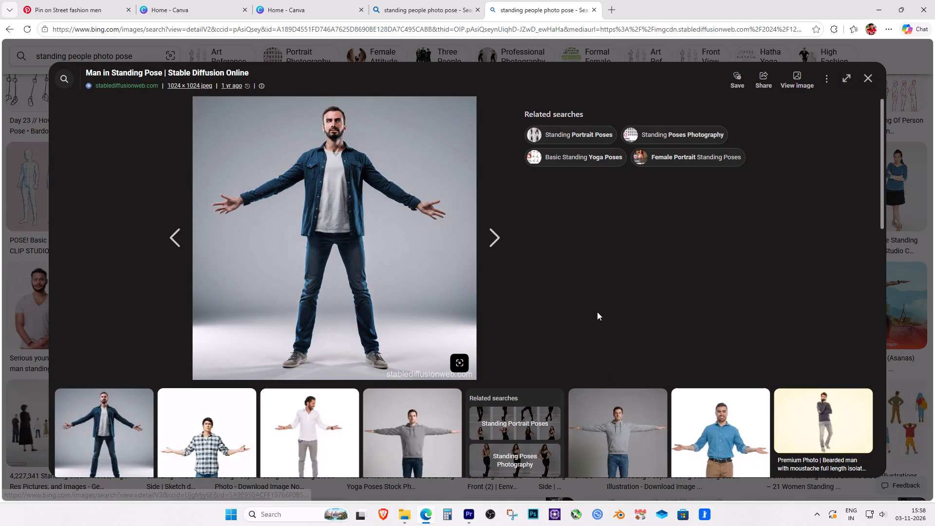
pyautogui.moveTo(198, 98); pyautogui.dragTo(446, 370)
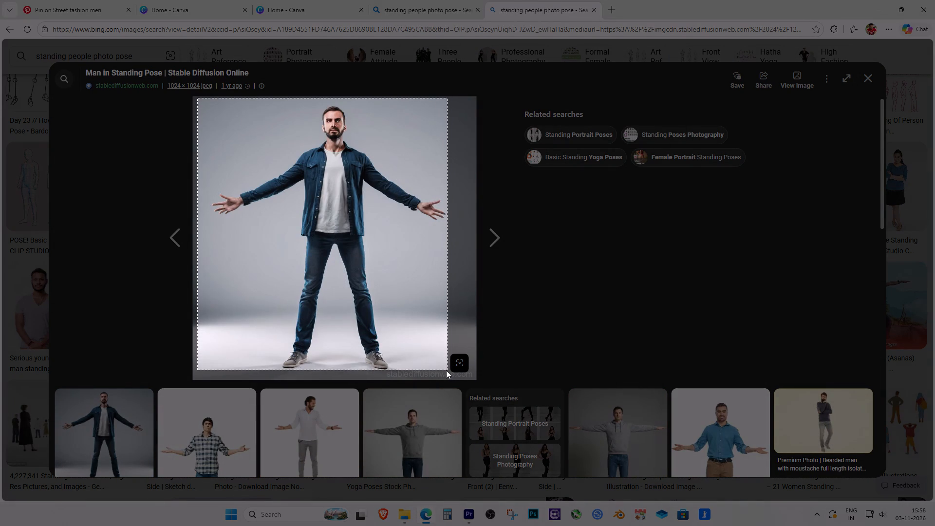
pyautogui.moveTo(446, 370); pyautogui.dragTo(448, 370)
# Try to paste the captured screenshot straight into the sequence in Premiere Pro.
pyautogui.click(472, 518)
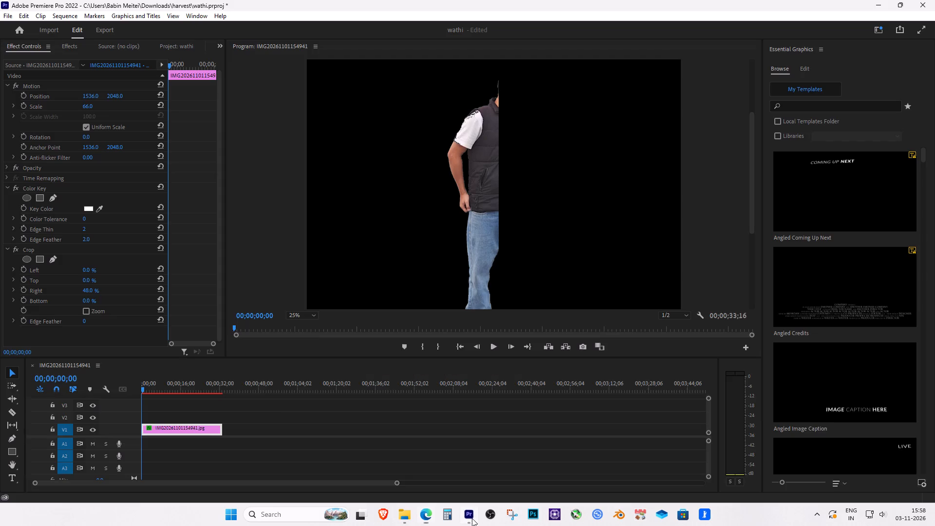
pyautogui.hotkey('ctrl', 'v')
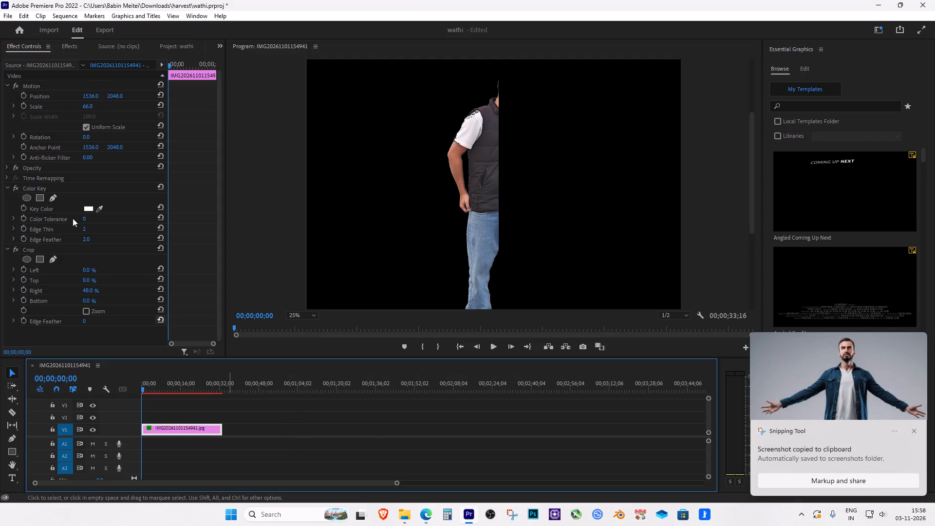
# Import the new screenshot of the man with outstretched arms from Pictures > Screenshots into the wathi project.
pyautogui.click(72, 47)
pyautogui.click(112, 48)
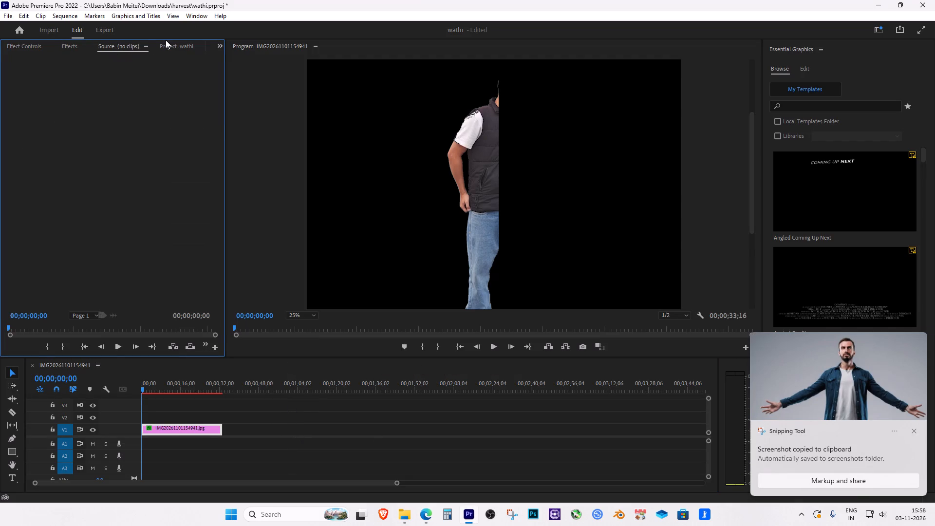
pyautogui.click(172, 50)
pyautogui.rightClick(138, 206)
pyautogui.click(174, 280)
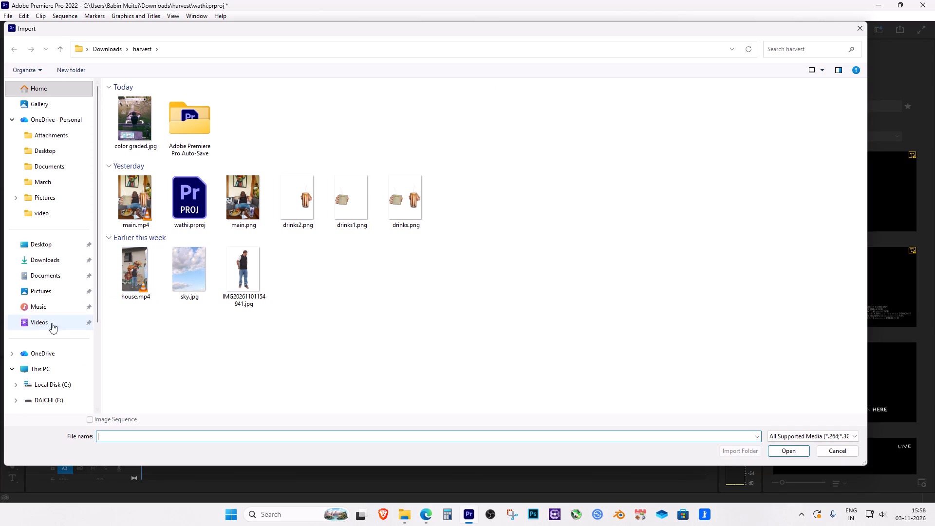
pyautogui.click(45, 291)
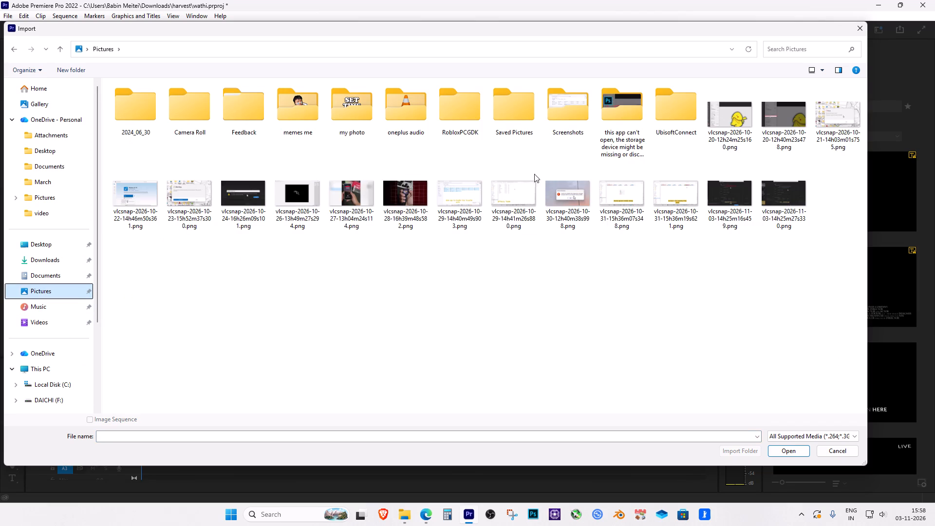
pyautogui.doubleClick(568, 118)
pyautogui.scroll(-3, 578, 263)
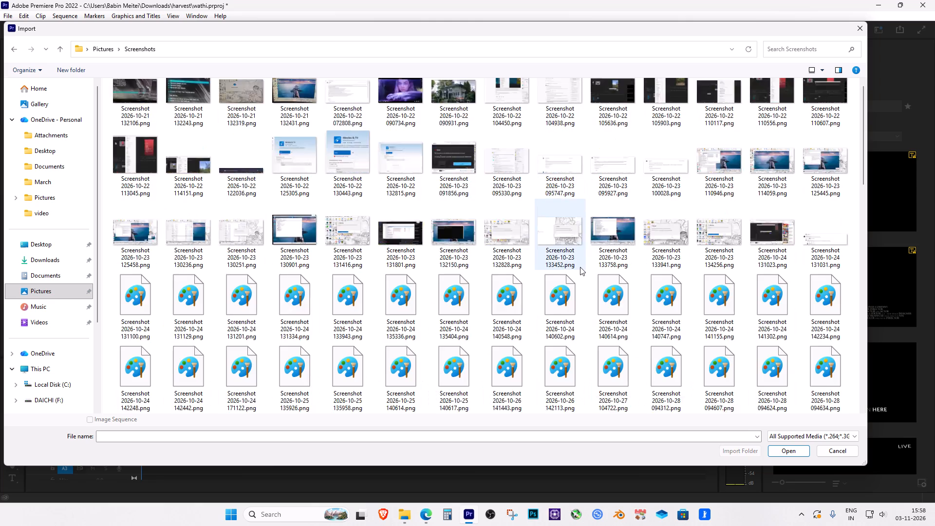
pyautogui.scroll(-9, 580, 267)
pyautogui.doubleClick(380, 378)
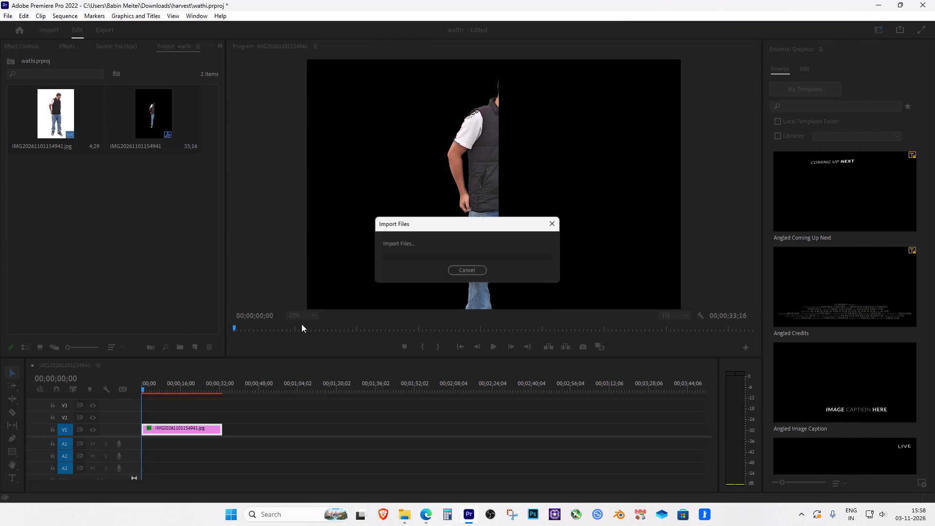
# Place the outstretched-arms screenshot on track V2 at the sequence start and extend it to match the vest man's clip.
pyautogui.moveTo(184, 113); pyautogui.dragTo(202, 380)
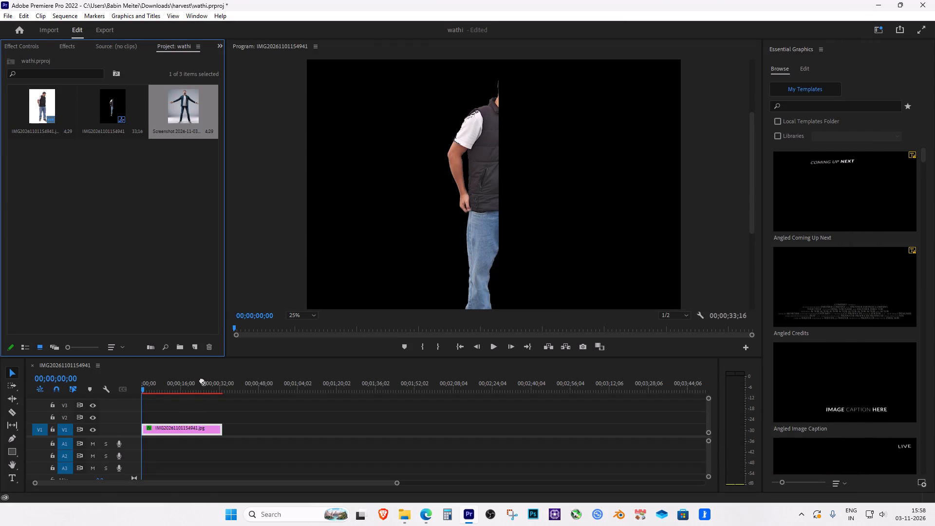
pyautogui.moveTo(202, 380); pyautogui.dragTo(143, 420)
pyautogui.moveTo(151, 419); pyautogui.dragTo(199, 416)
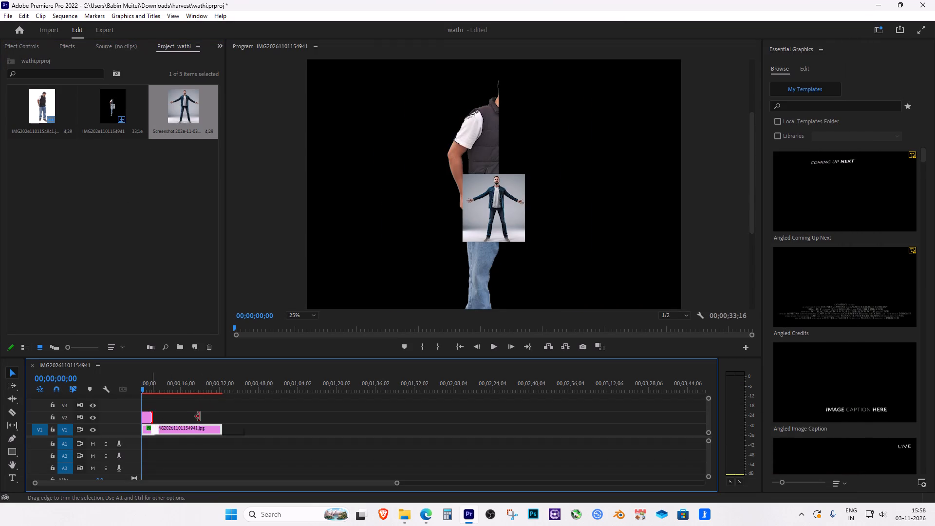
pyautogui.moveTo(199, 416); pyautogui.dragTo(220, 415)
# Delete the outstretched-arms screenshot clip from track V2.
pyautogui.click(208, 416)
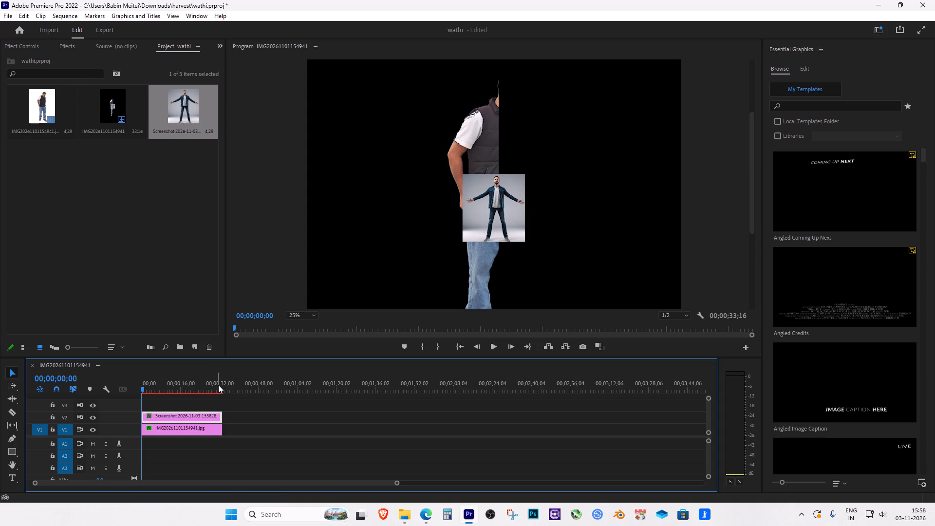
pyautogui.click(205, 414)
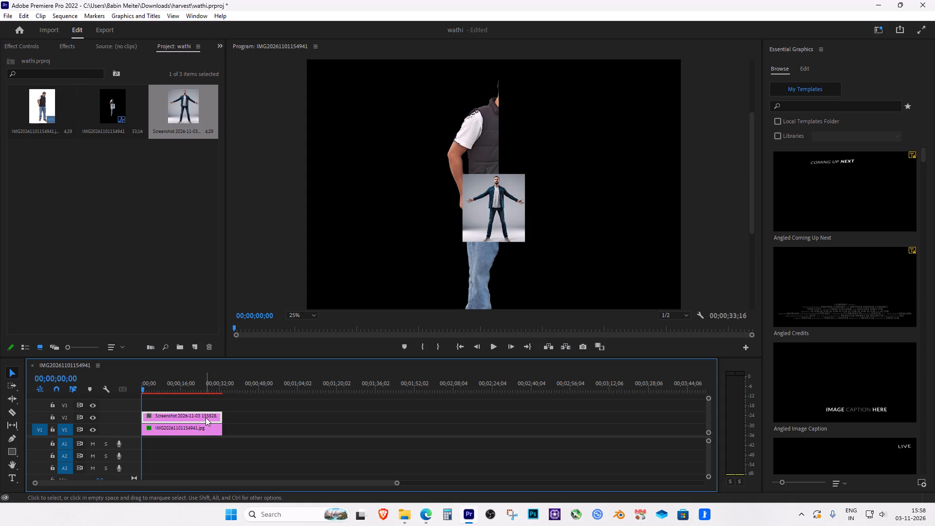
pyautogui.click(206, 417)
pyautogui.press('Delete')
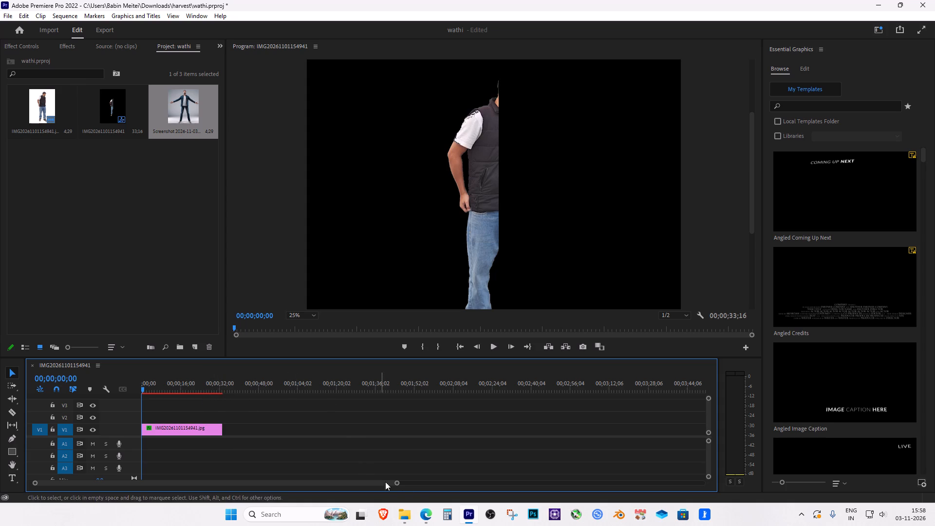
# Switch to Microsoft Edge and close both "standing people photo pose" search pages, leaving the Canva home page open.
pyautogui.click(431, 515)
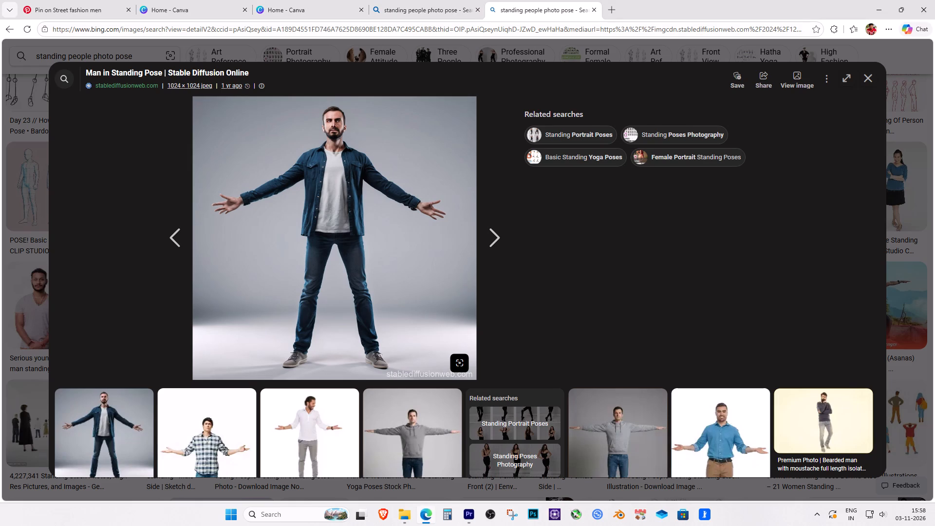
pyautogui.click(591, 11)
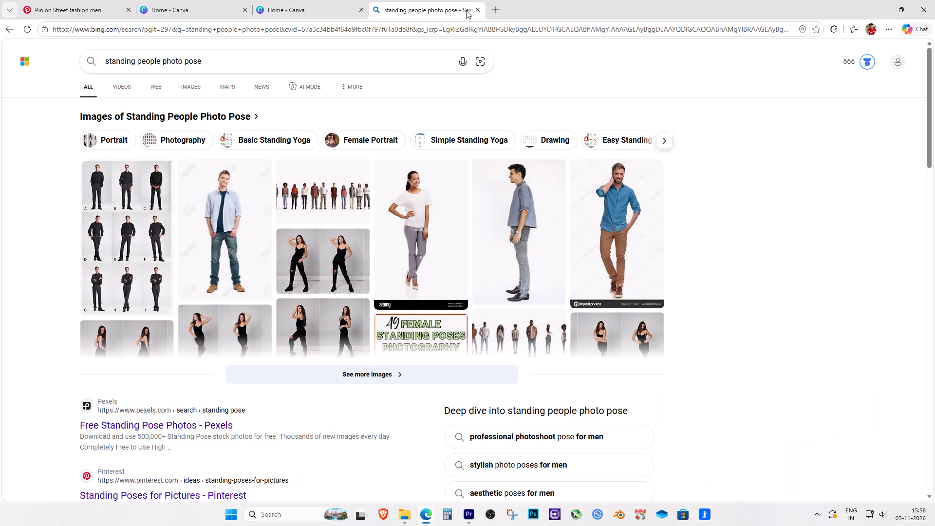
pyautogui.click(476, 10)
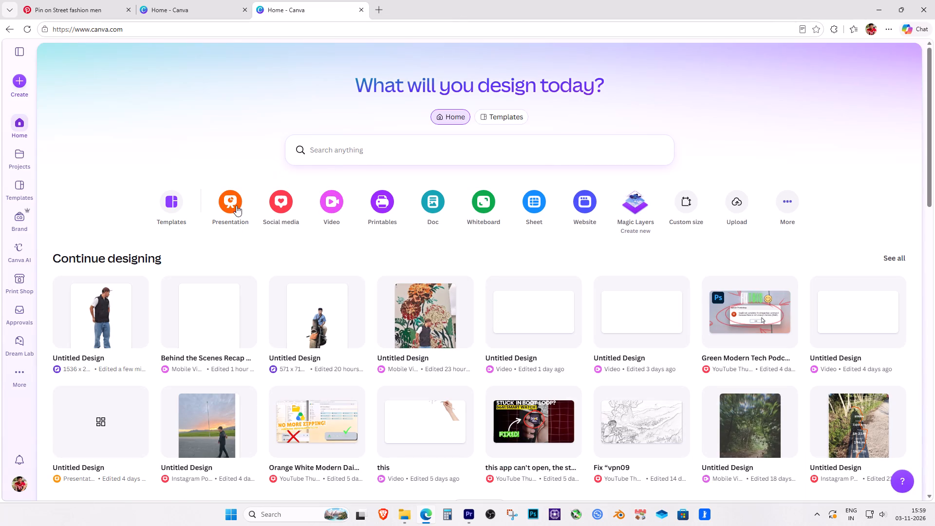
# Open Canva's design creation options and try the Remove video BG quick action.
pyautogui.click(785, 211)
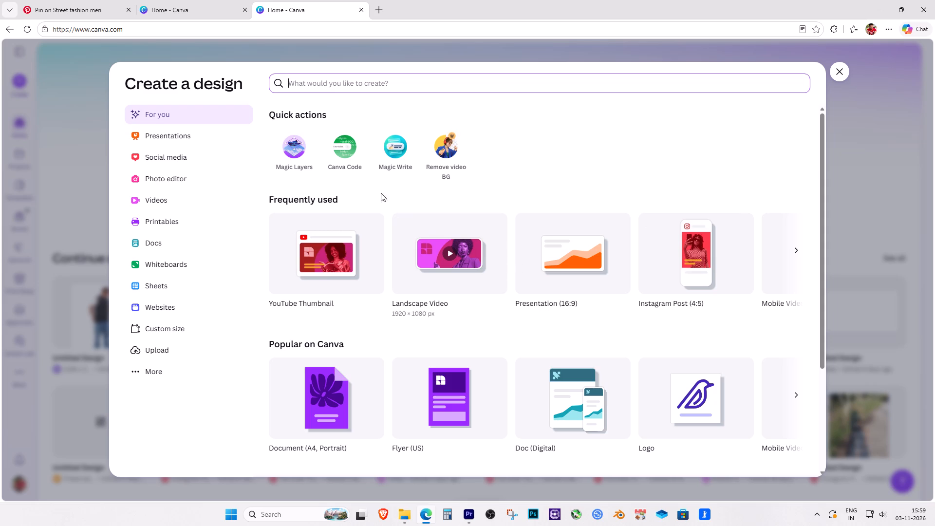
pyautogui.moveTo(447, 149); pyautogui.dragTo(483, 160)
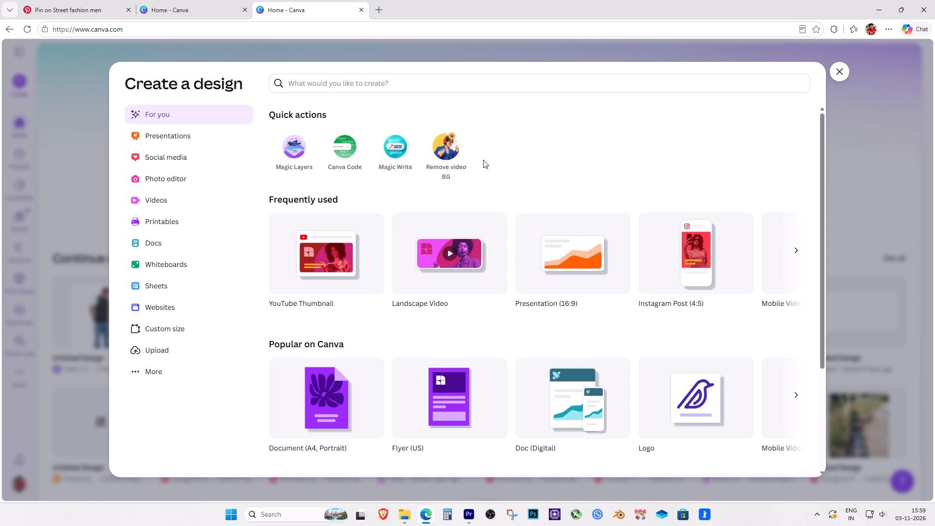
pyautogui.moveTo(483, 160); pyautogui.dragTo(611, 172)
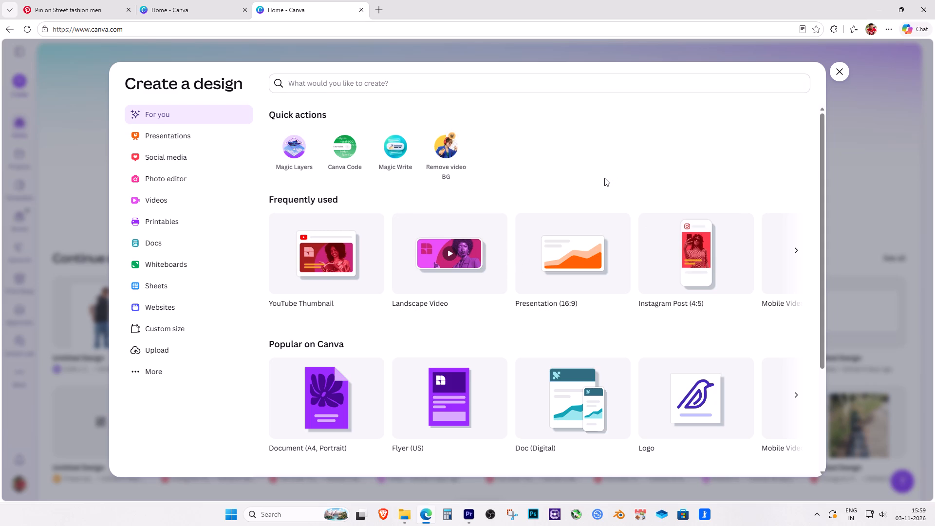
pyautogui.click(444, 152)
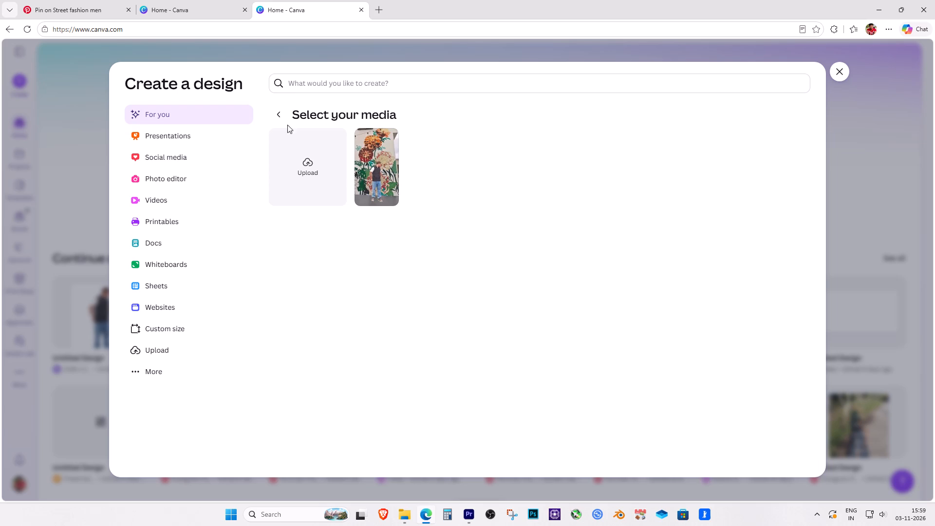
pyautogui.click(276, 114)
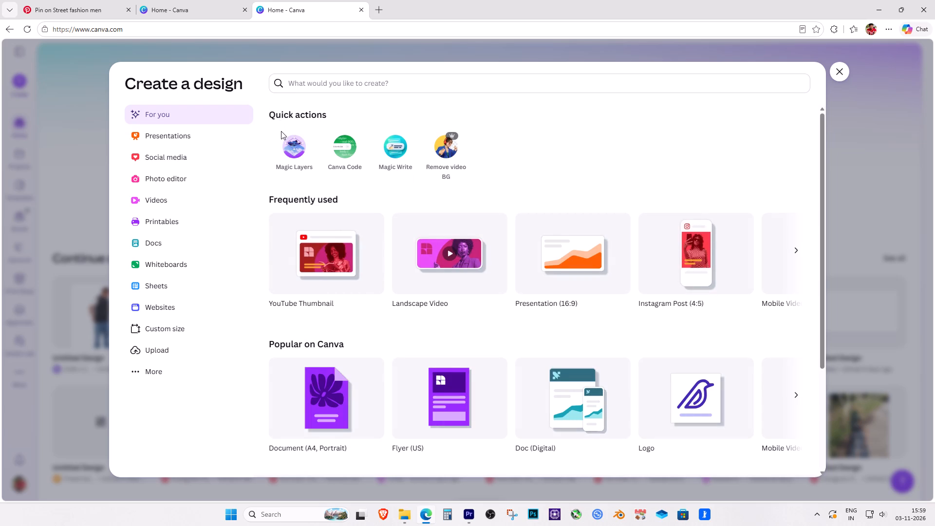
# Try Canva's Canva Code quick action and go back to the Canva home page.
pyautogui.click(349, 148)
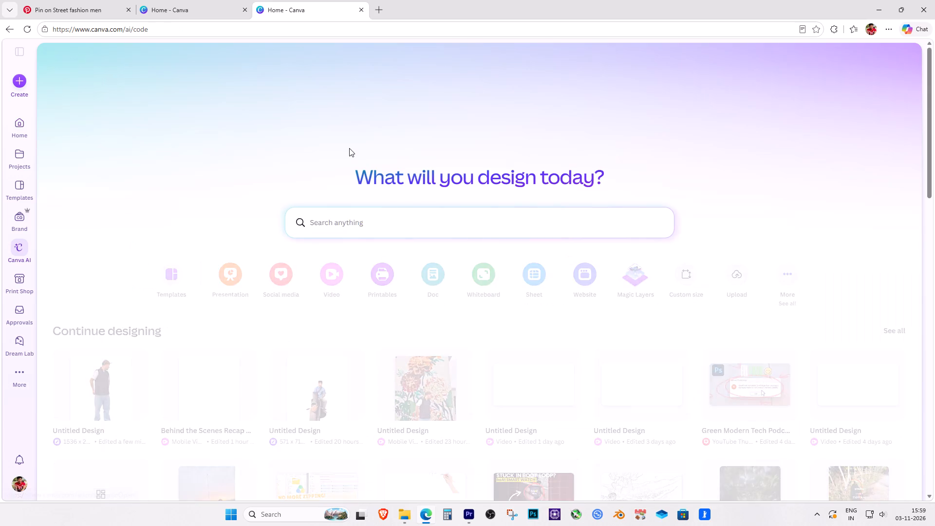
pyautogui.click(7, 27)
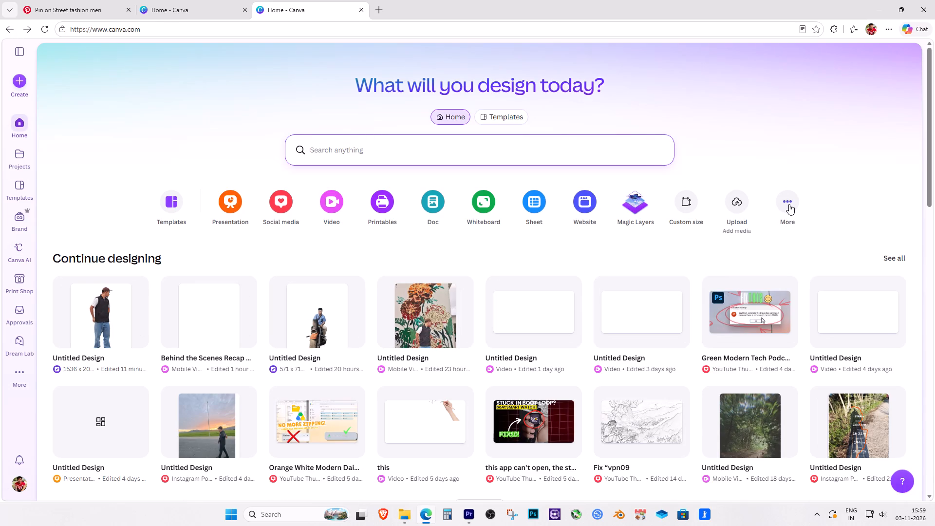
# Look through Canva's design creation options, including the Popular on Canva and Try something new formats, for a background removal tool.
pyautogui.click(789, 204)
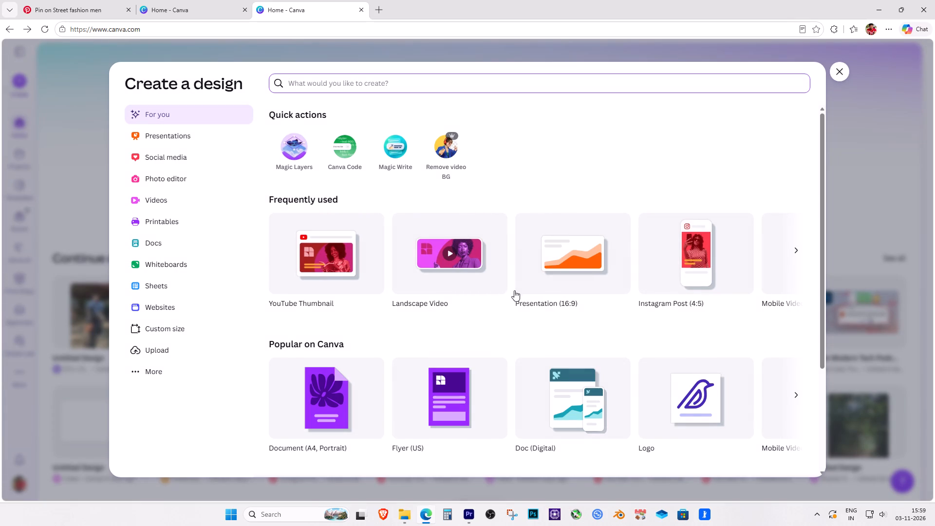
pyautogui.scroll(-8, 505, 313)
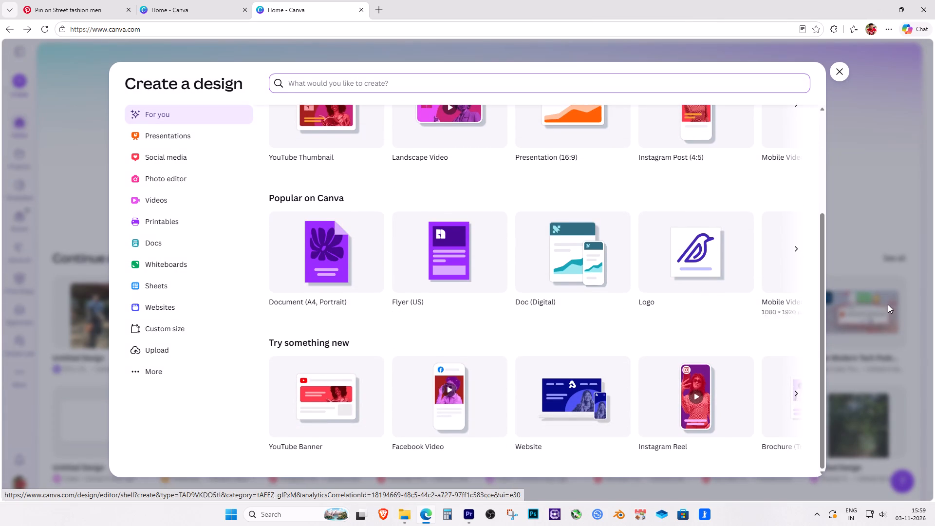
pyautogui.click(797, 391)
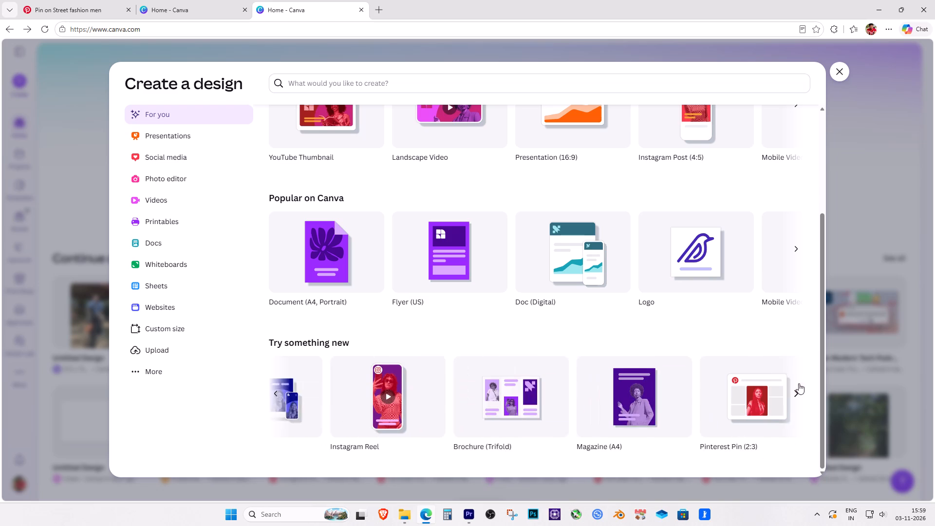
pyautogui.scroll(2, 778, 338)
pyautogui.scroll(-1, 778, 338)
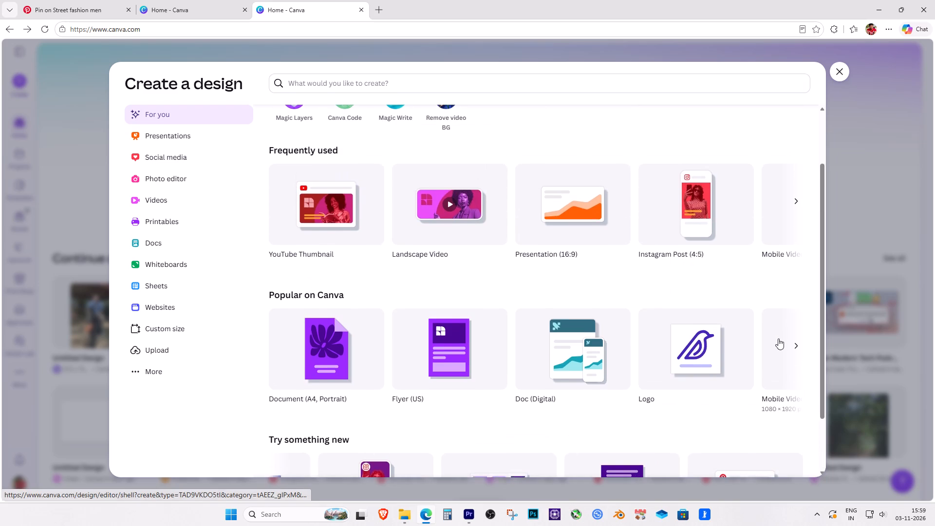
pyautogui.scroll(-1, 778, 338)
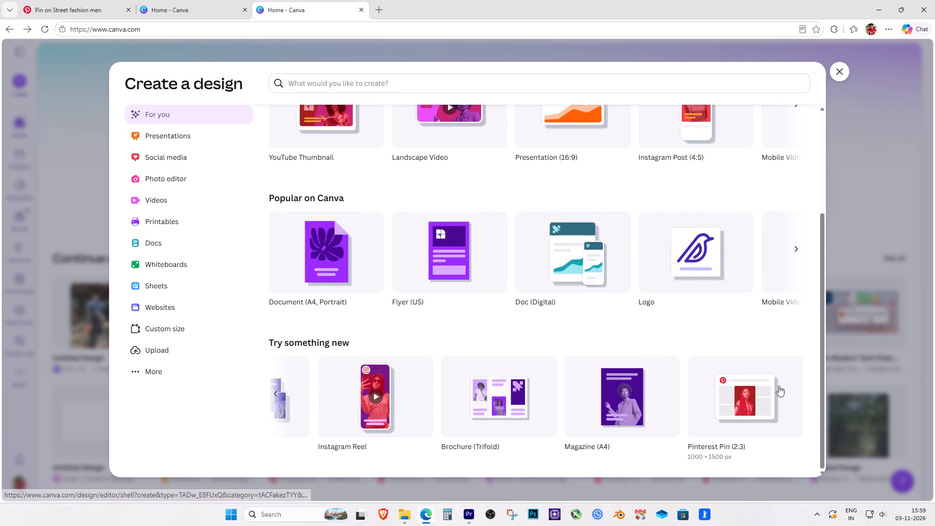
pyautogui.click(794, 250)
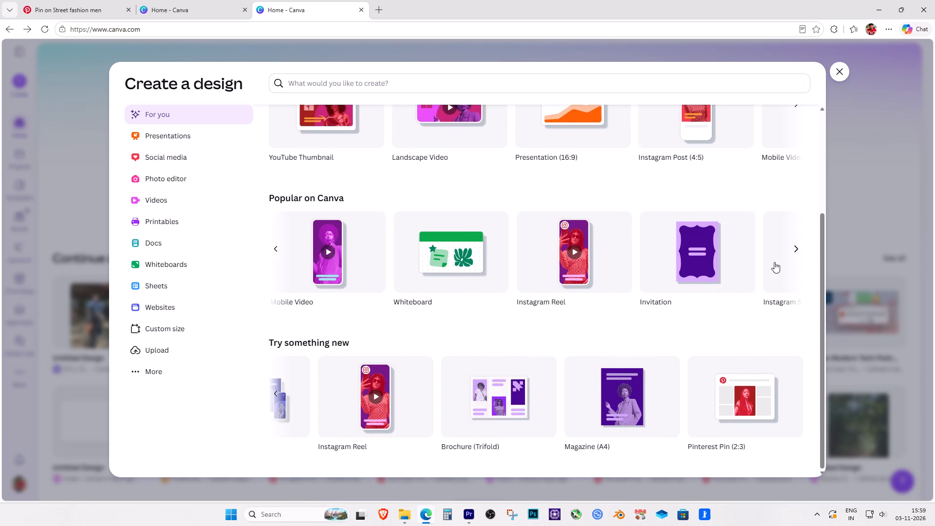
pyautogui.scroll(3, 769, 264)
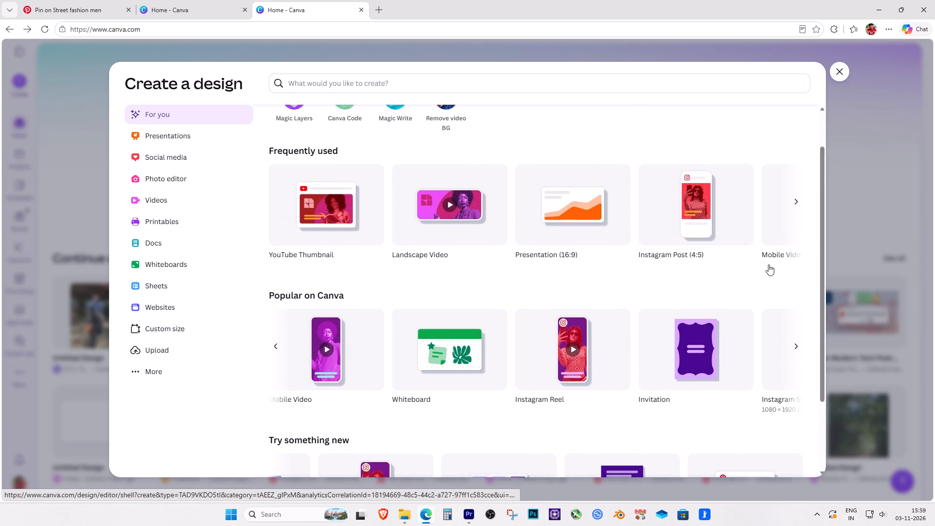
pyautogui.scroll(3, 768, 264)
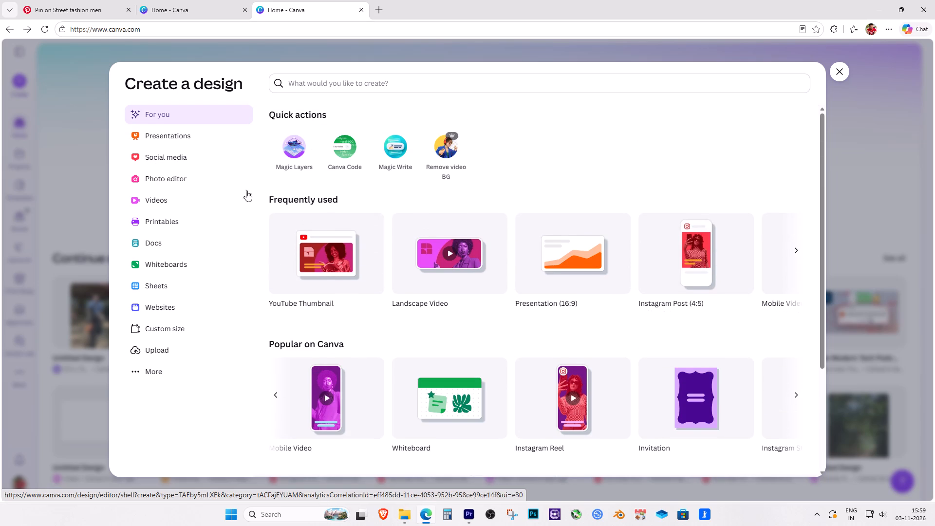
pyautogui.click(175, 176)
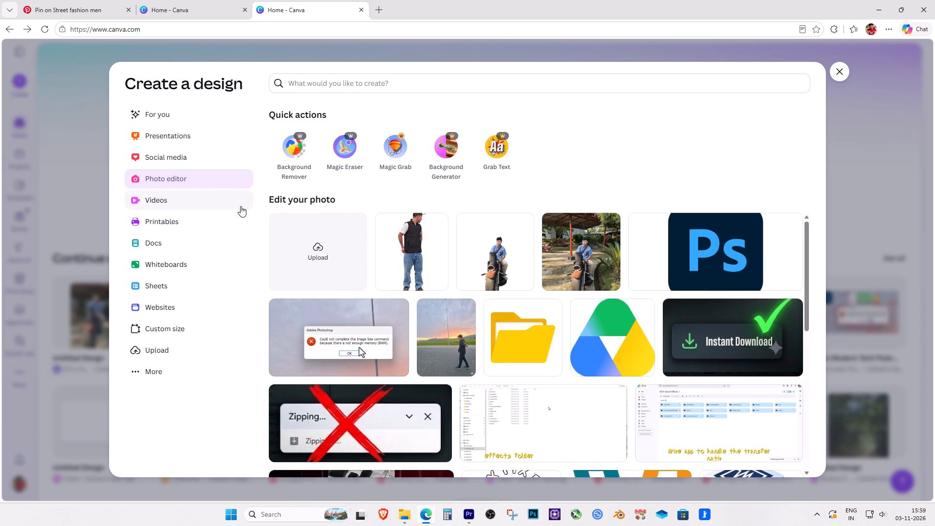
pyautogui.click(296, 157)
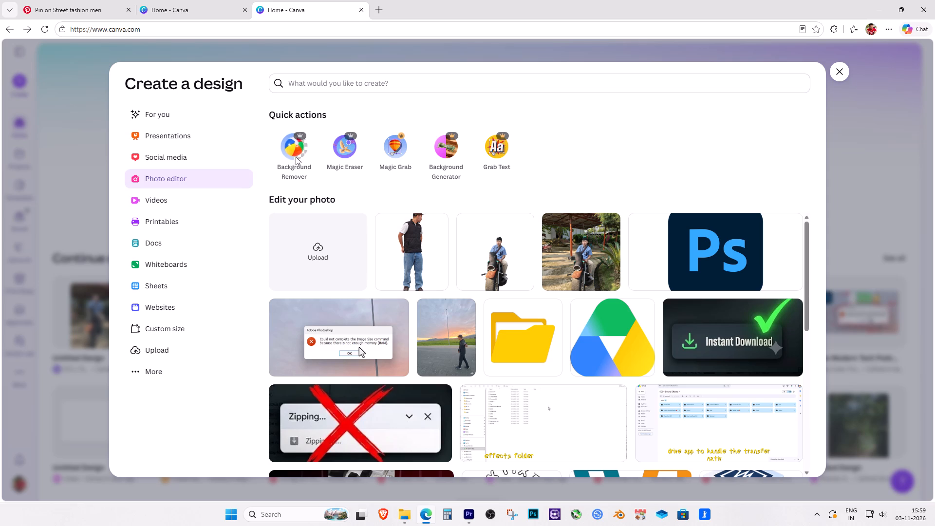
pyautogui.click(305, 168)
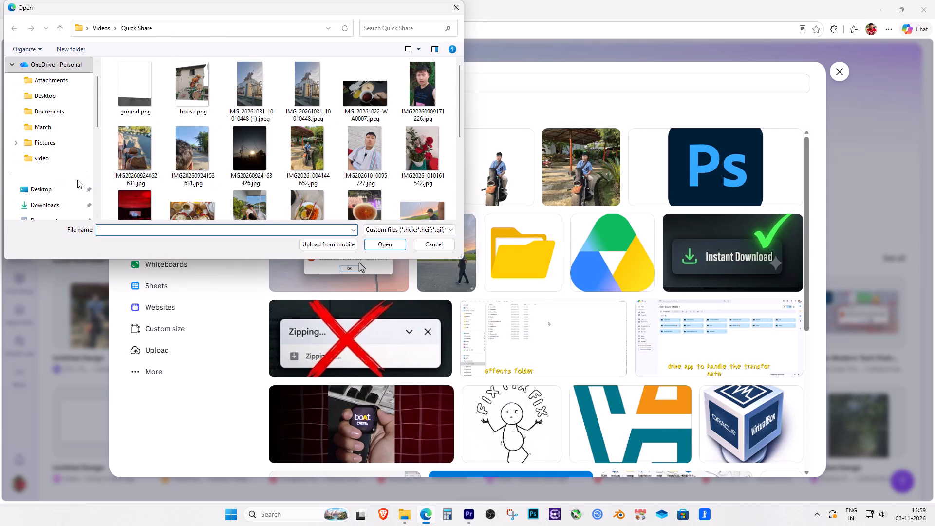
pyautogui.scroll(-1, 48, 192)
pyautogui.click(45, 192)
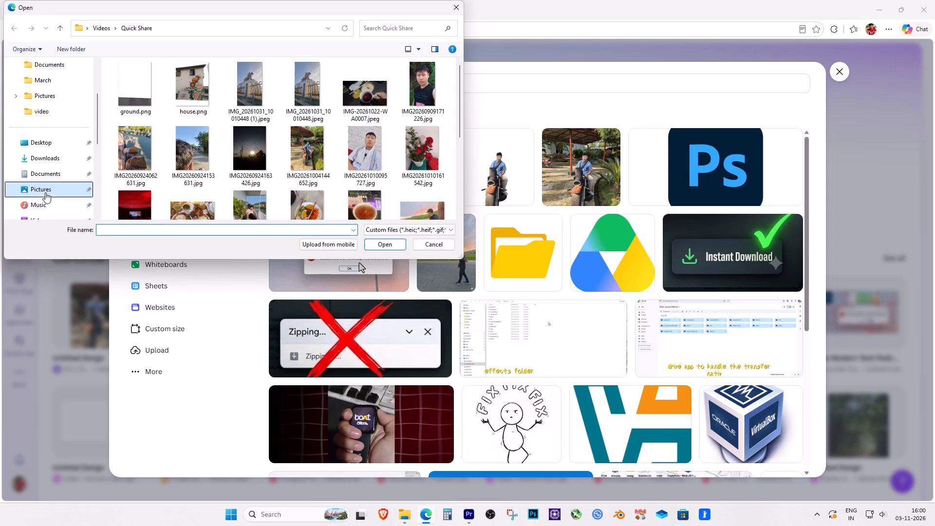
pyautogui.doubleClick(238, 140)
pyautogui.scroll(-5, 303, 158)
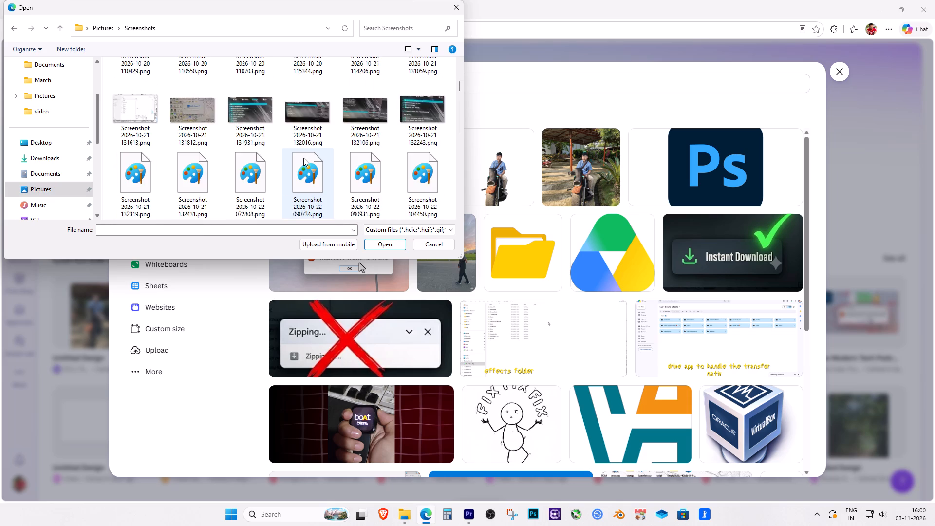
pyautogui.scroll(-10, 303, 158)
pyautogui.moveTo(460, 126); pyautogui.dragTo(460, 213)
pyautogui.doubleClick(311, 179)
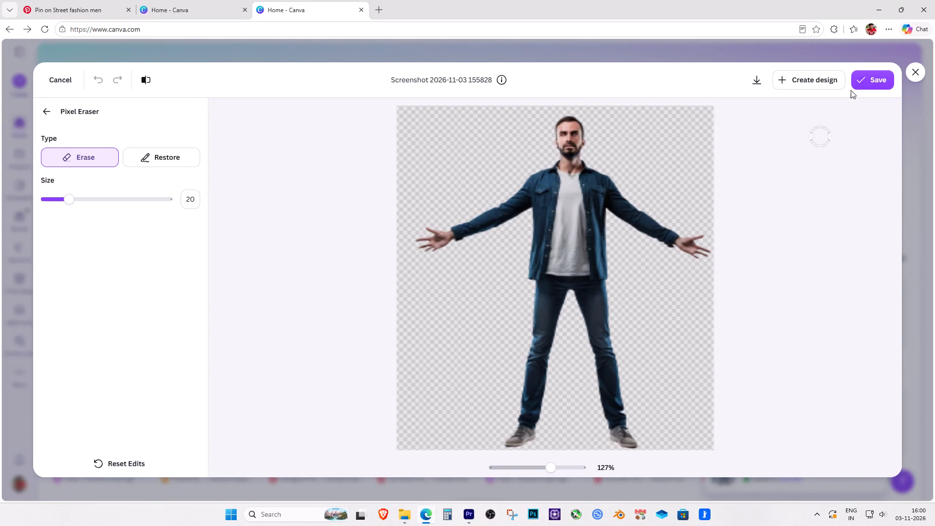
# Save the background-free cutout of the outstretched-arms man and close the Create a design dialog.
pyautogui.click(878, 78)
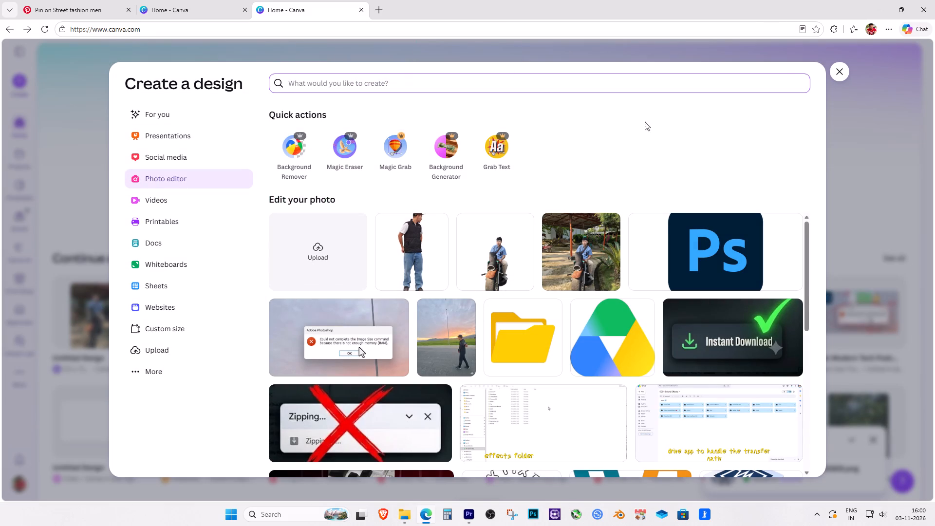
pyautogui.click(183, 118)
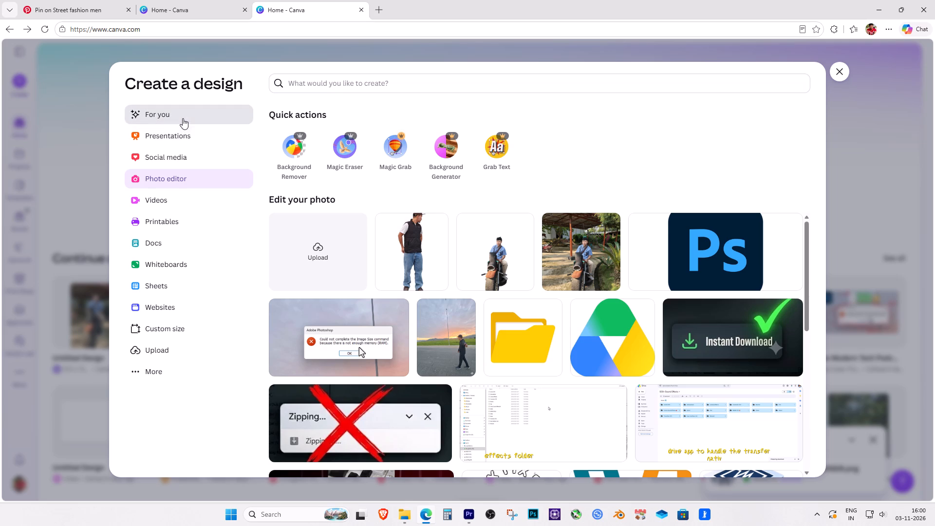
pyautogui.click(838, 71)
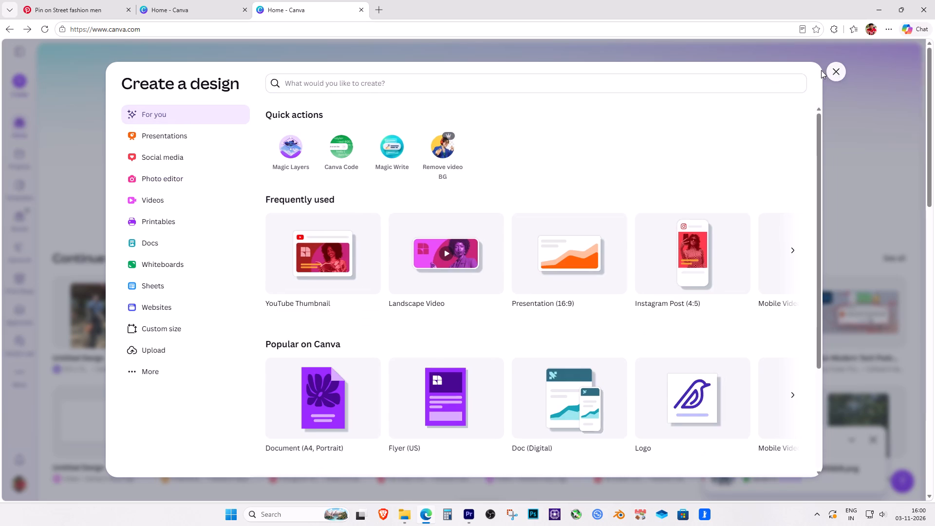
# Look for the saved cutout in Canva's home page and All projects, checking the recent 571 × 716 px Untitled Design.
pyautogui.scroll(2, 183, 352)
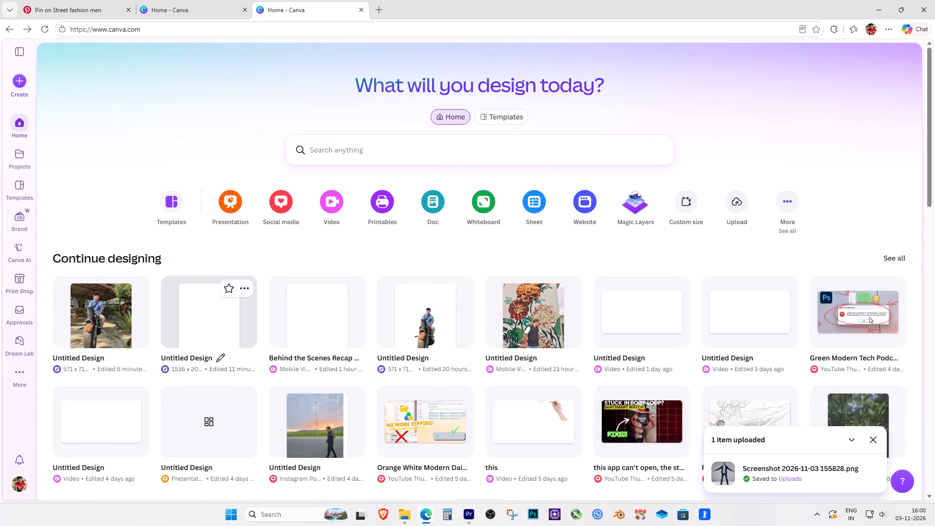
pyautogui.scroll(-1, 175, 383)
pyautogui.scroll(3, 175, 383)
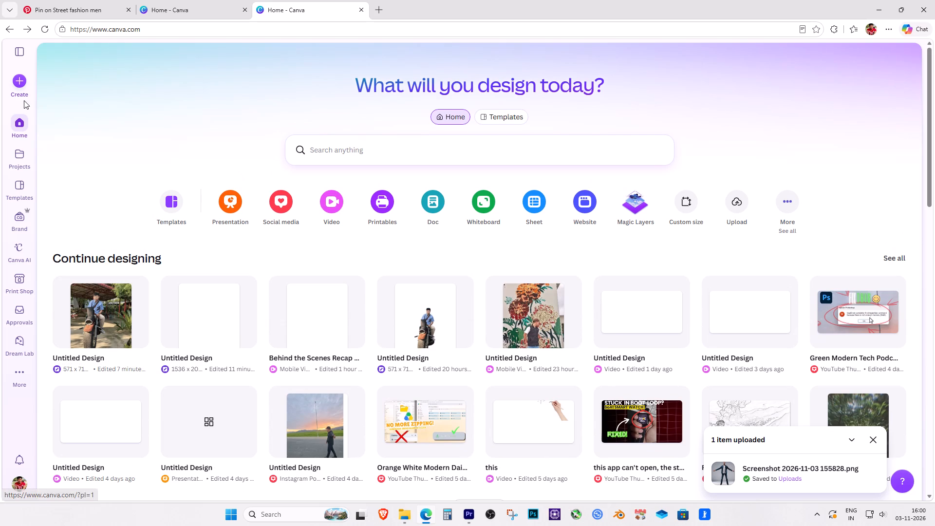
pyautogui.click(18, 159)
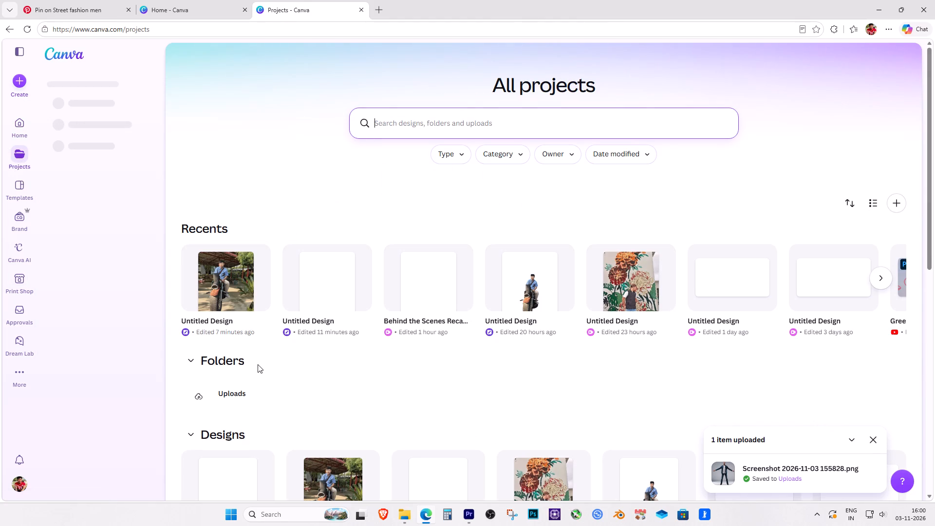
pyautogui.scroll(-1, 258, 365)
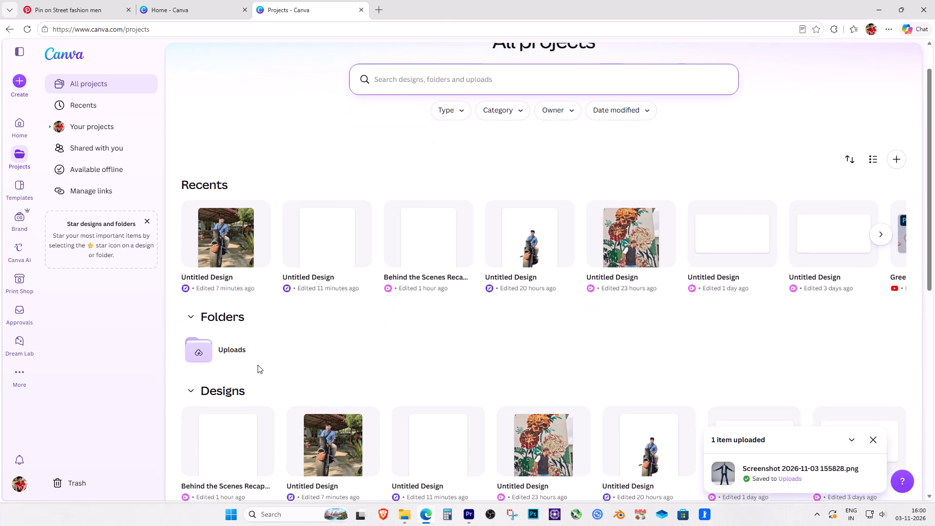
pyautogui.scroll(-5, 258, 365)
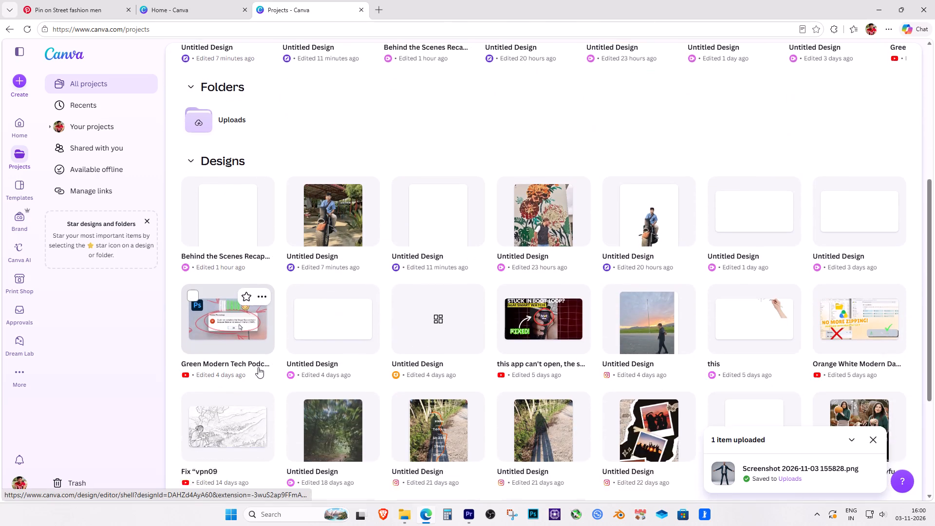
pyautogui.scroll(6, 258, 367)
pyautogui.click(224, 290)
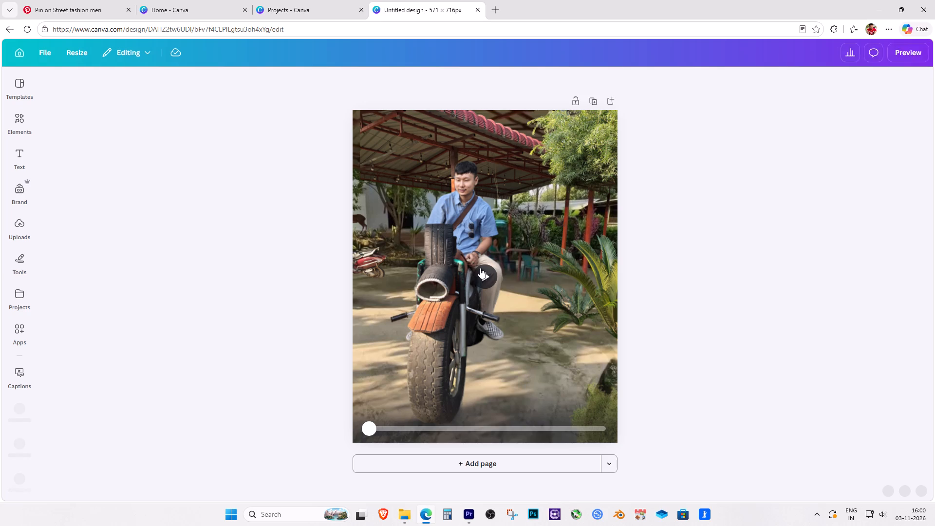
pyautogui.click(476, 11)
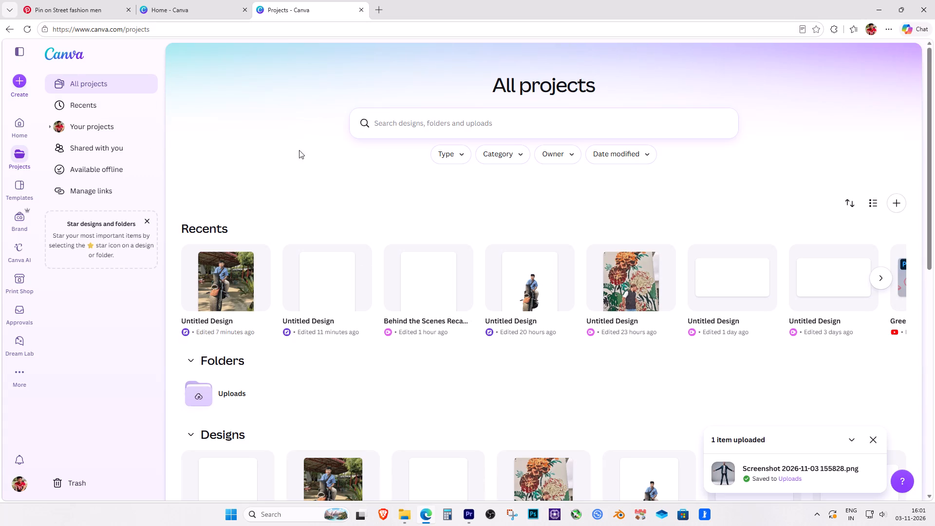
# Close the extra Projects page, reload the remaining Canva home page, and look for the cutout in Recents and Your projects.
pyautogui.click(362, 9)
pyautogui.click(30, 31)
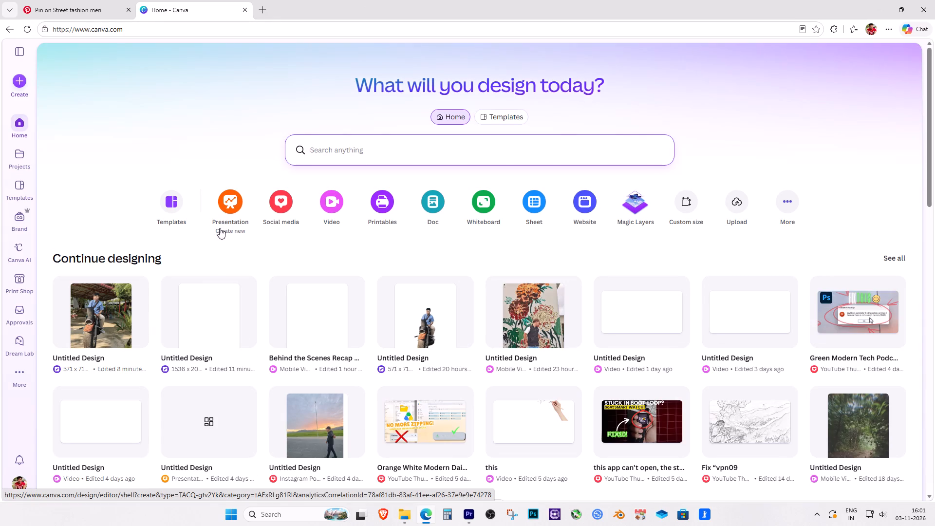
pyautogui.scroll(-1, 238, 327)
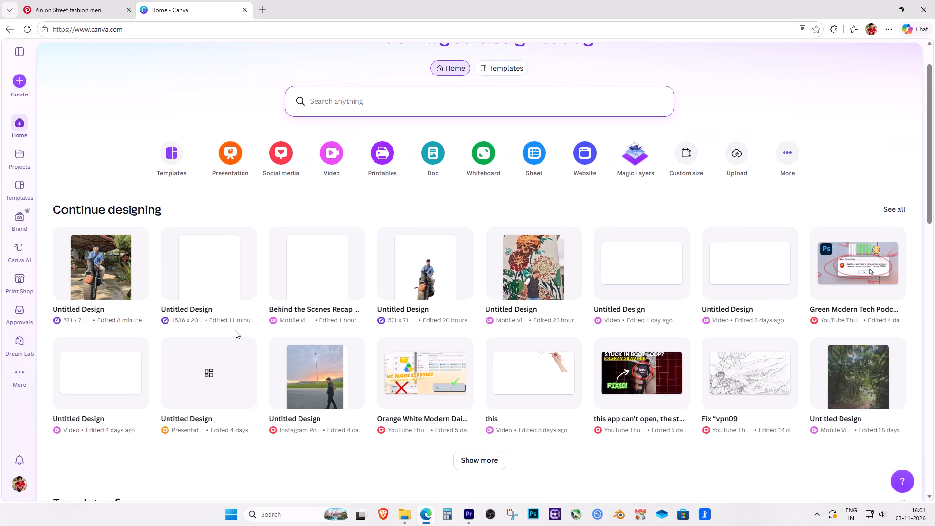
pyautogui.scroll(1, 235, 330)
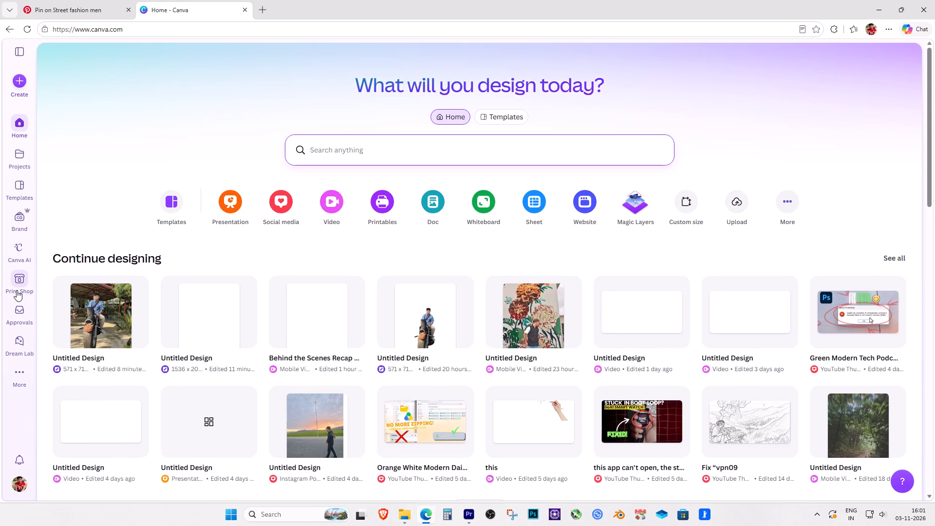
pyautogui.click(23, 151)
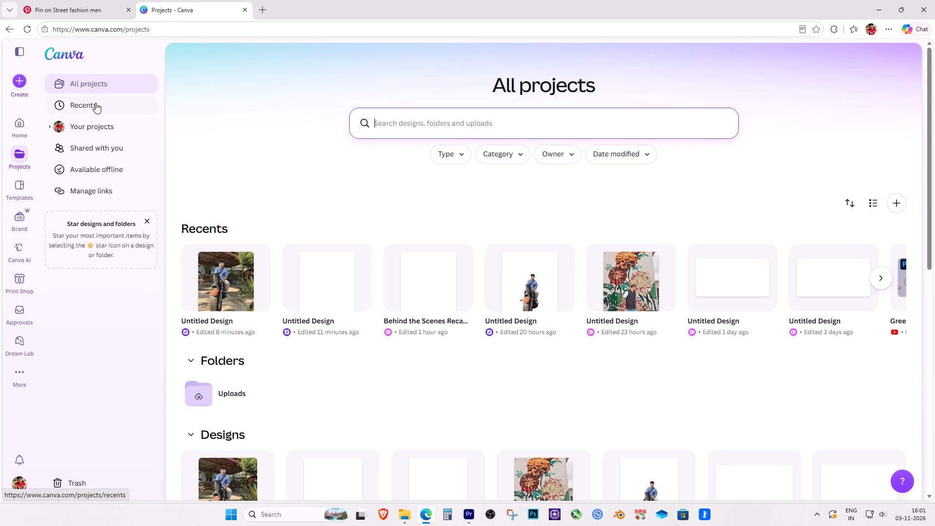
pyautogui.click(95, 103)
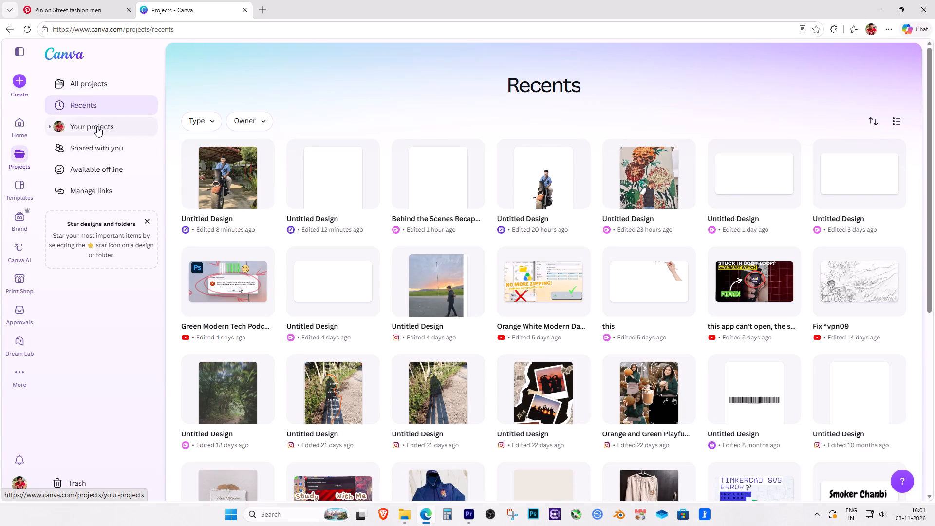
pyautogui.click(97, 126)
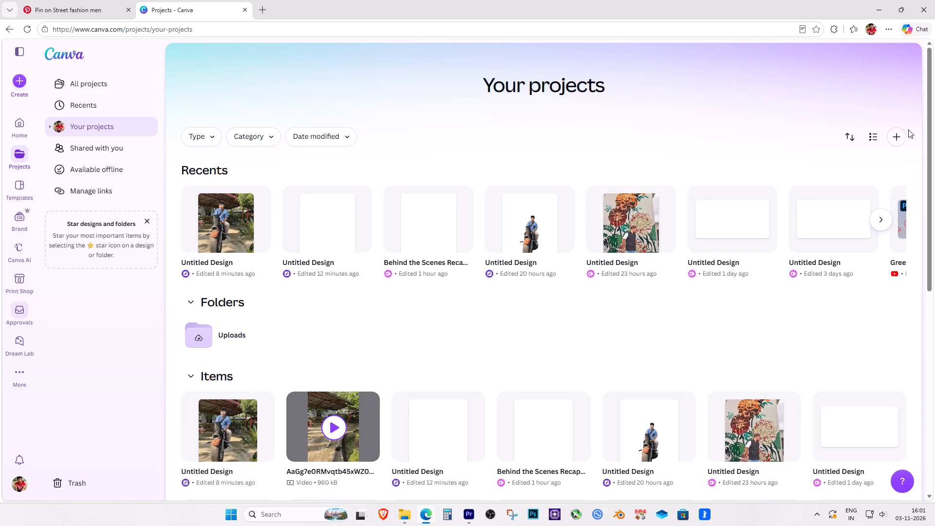
# Check the browser's recent downloads and Canva's additional options for the saved cutout.
pyautogui.click(880, 31)
pyautogui.click(885, 33)
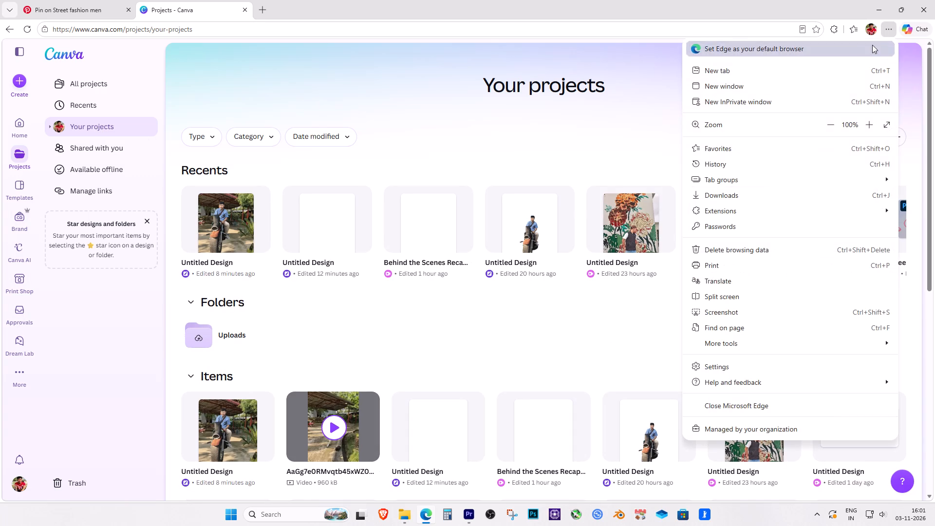
pyautogui.click(753, 195)
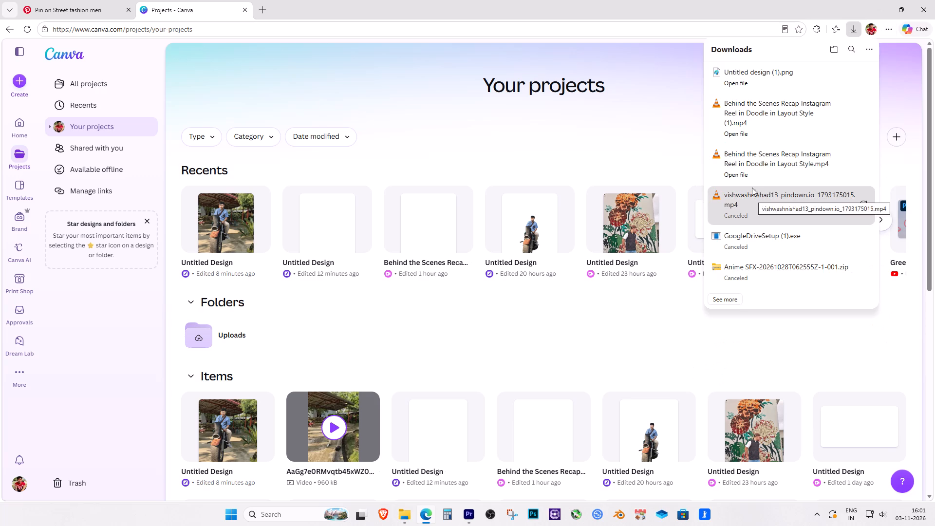
pyautogui.click(823, 0)
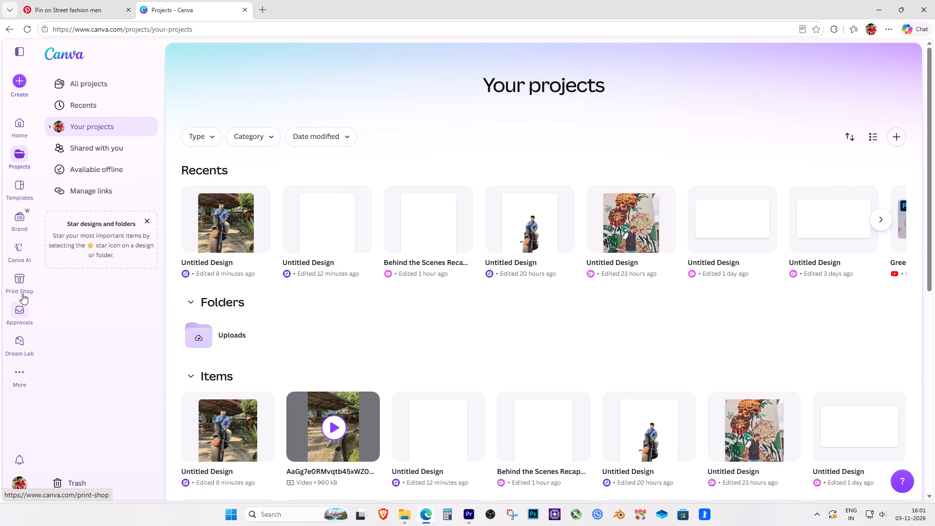
pyautogui.click(15, 376)
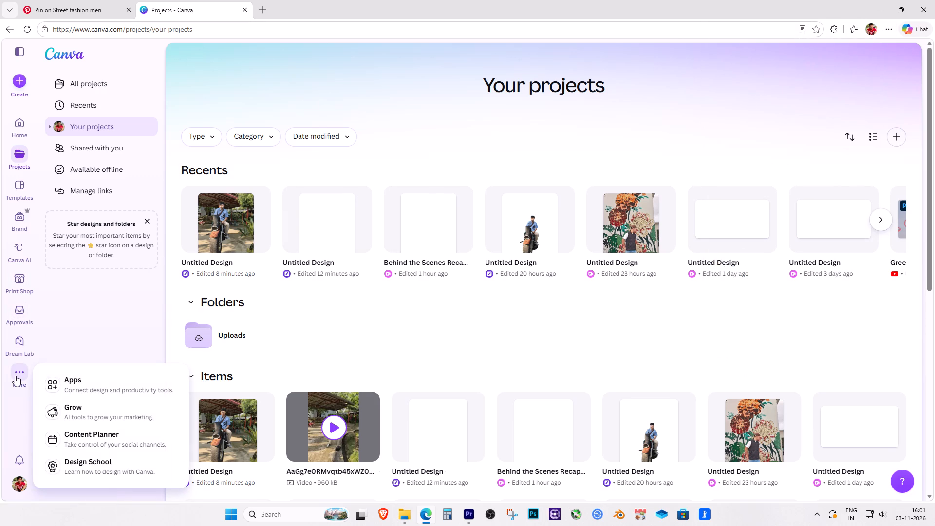
pyautogui.click(29, 419)
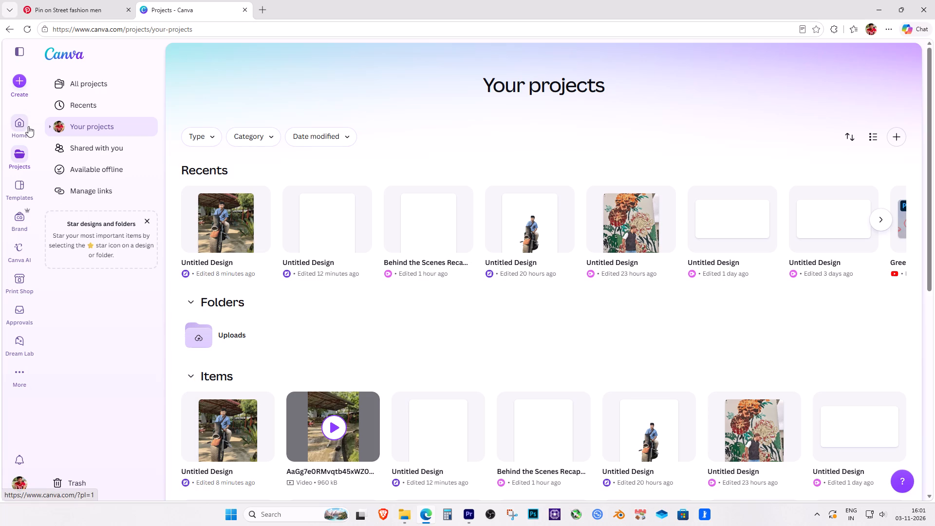
pyautogui.click(90, 85)
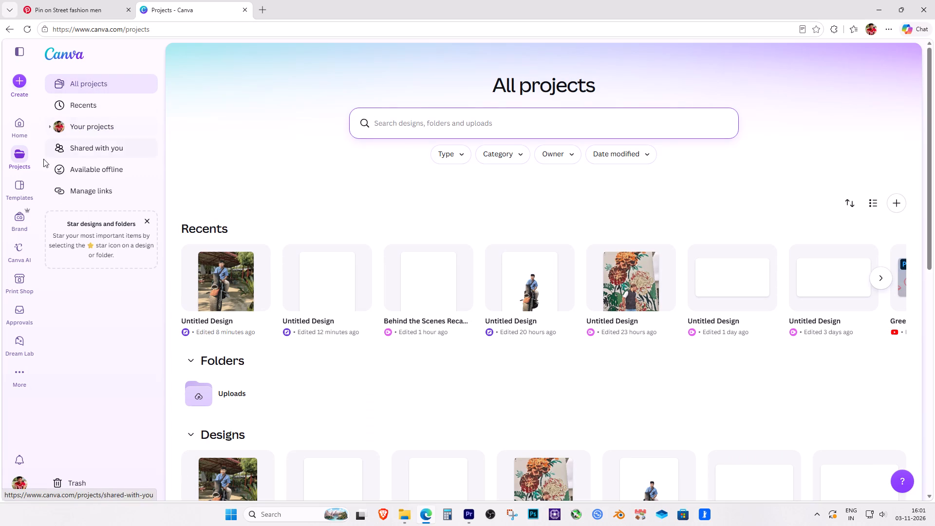
pyautogui.click(242, 397)
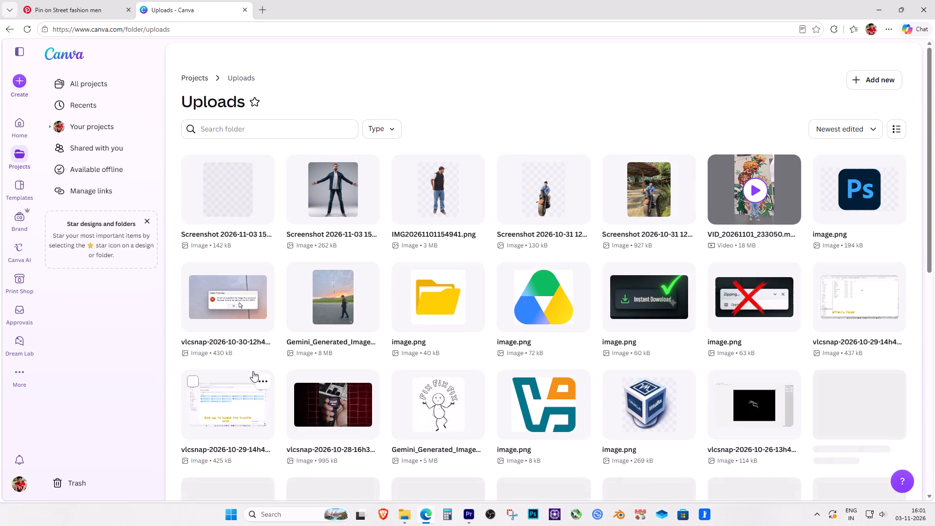
pyautogui.click(229, 199)
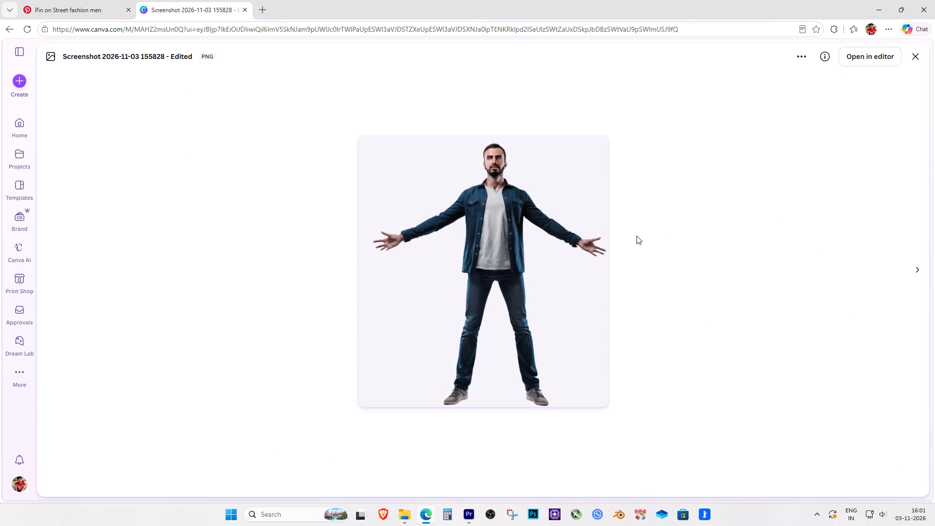
pyautogui.click(850, 60)
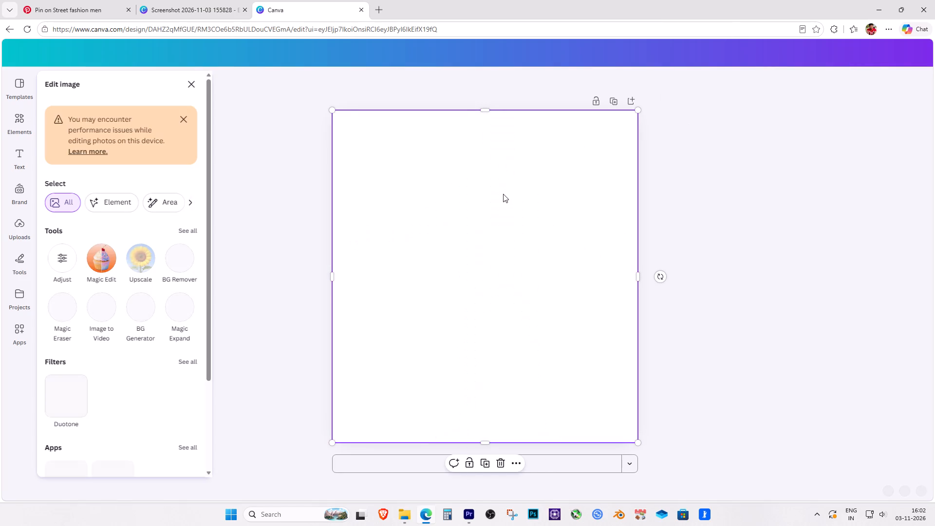
pyautogui.click(584, 177)
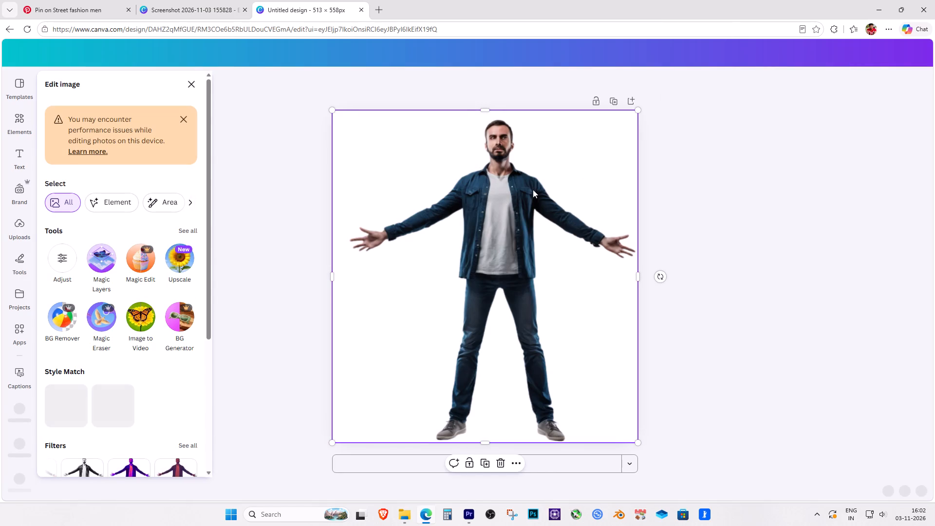
pyautogui.click(502, 161)
pyautogui.click(402, 80)
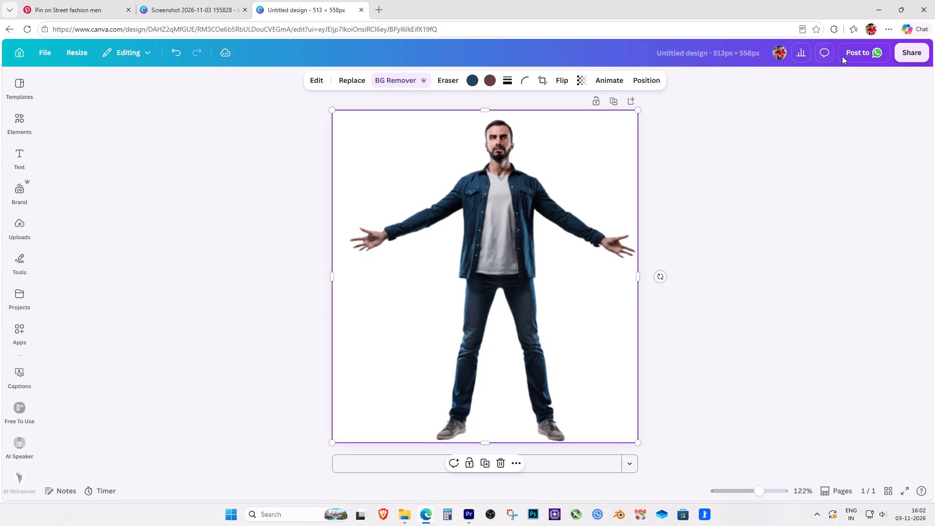
# Download the outstretched-arms man design as a high-quality PNG.
pyautogui.click(903, 51)
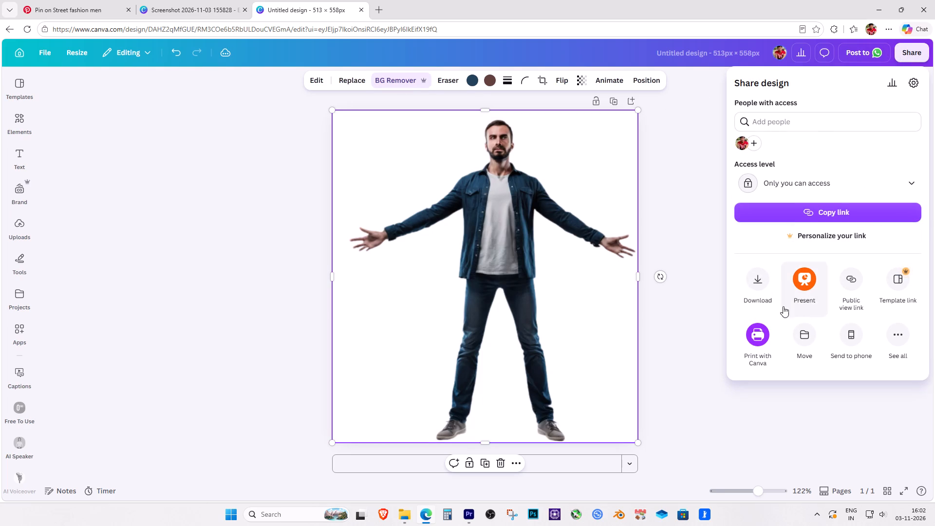
pyautogui.click(763, 287)
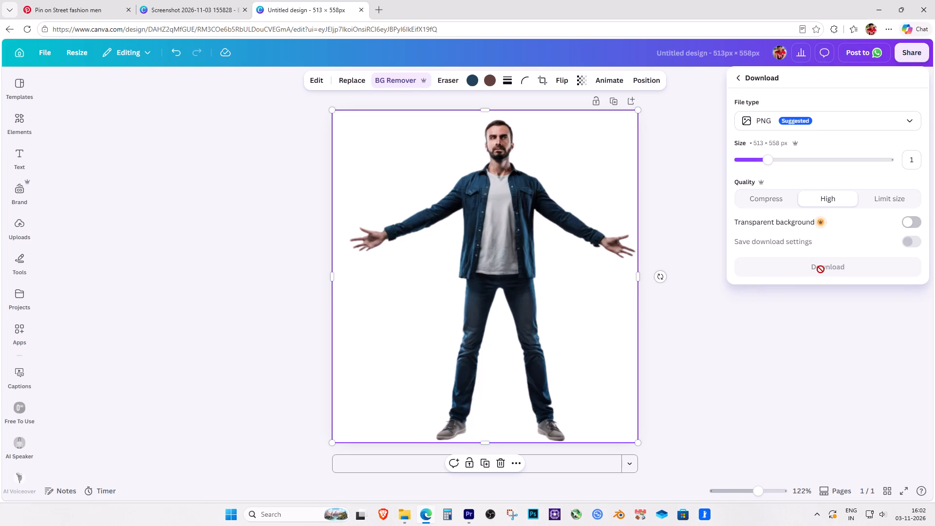
pyautogui.click(825, 263)
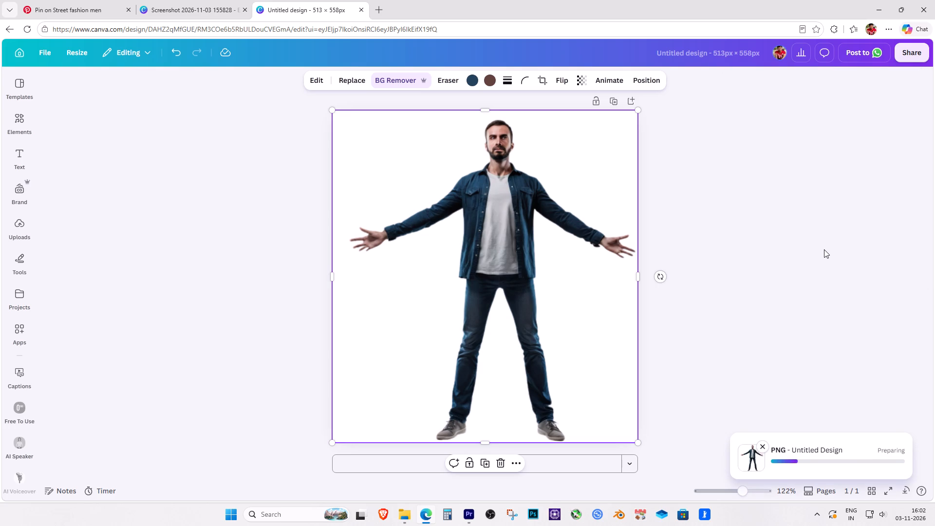
# Bring the downloaded Untitled design (2).png into Premiere Pro at the start of track V2 and extend it to the V1 clip's end.
pyautogui.moveTo(769, 78); pyautogui.dragTo(768, 135)
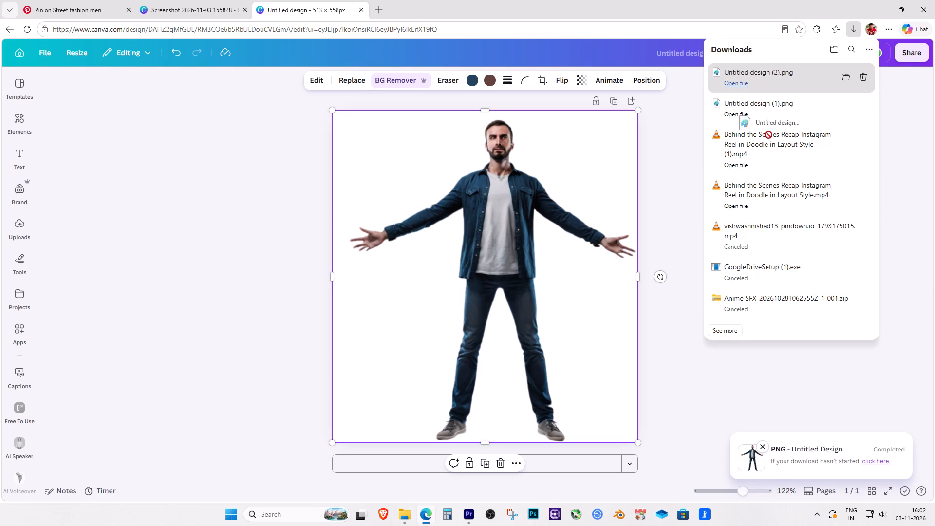
pyautogui.moveTo(768, 135); pyautogui.dragTo(337, 431)
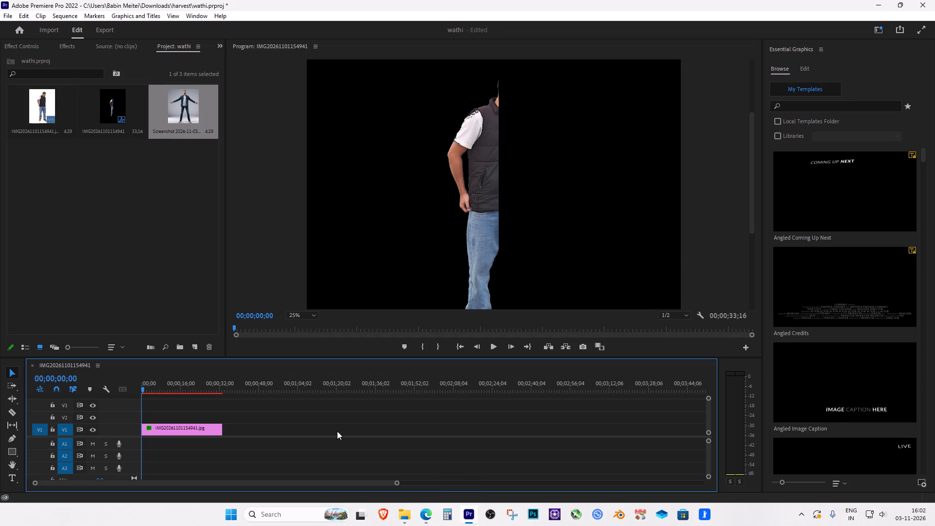
pyautogui.moveTo(337, 431); pyautogui.dragTo(298, 428)
pyautogui.moveTo(301, 429); pyautogui.dragTo(138, 415)
pyautogui.moveTo(150, 416); pyautogui.dragTo(208, 419)
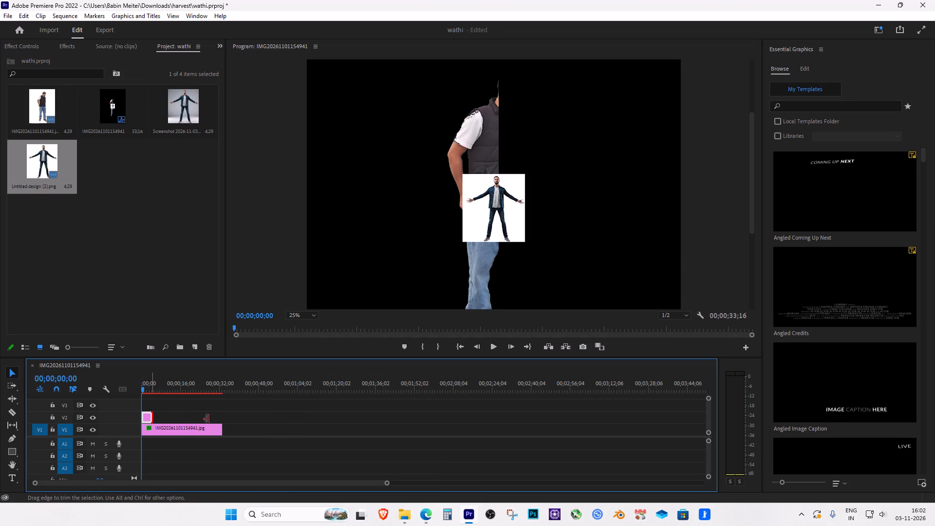
pyautogui.moveTo(208, 419); pyautogui.dragTo(222, 415)
# Find the Color Key effect and apply it to the Untitled design (2).png clip on V2.
pyautogui.click(200, 431)
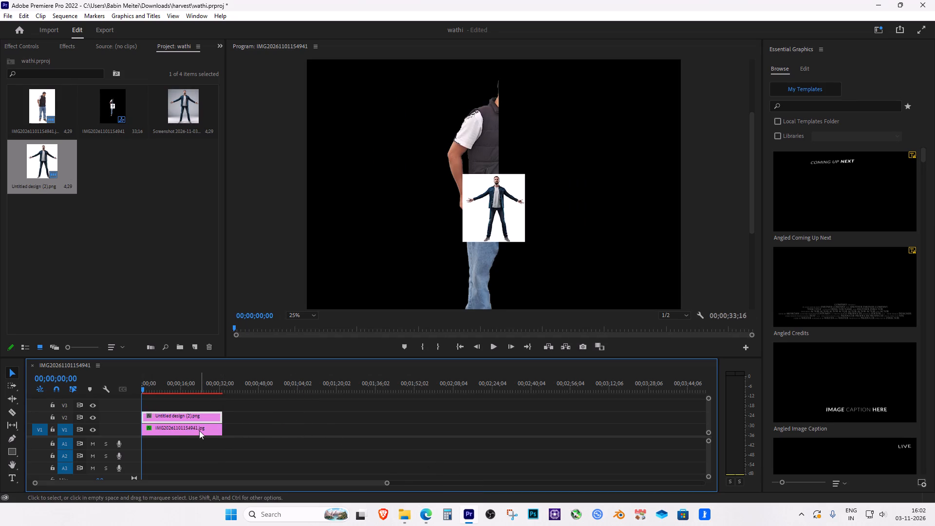
pyautogui.click(197, 415)
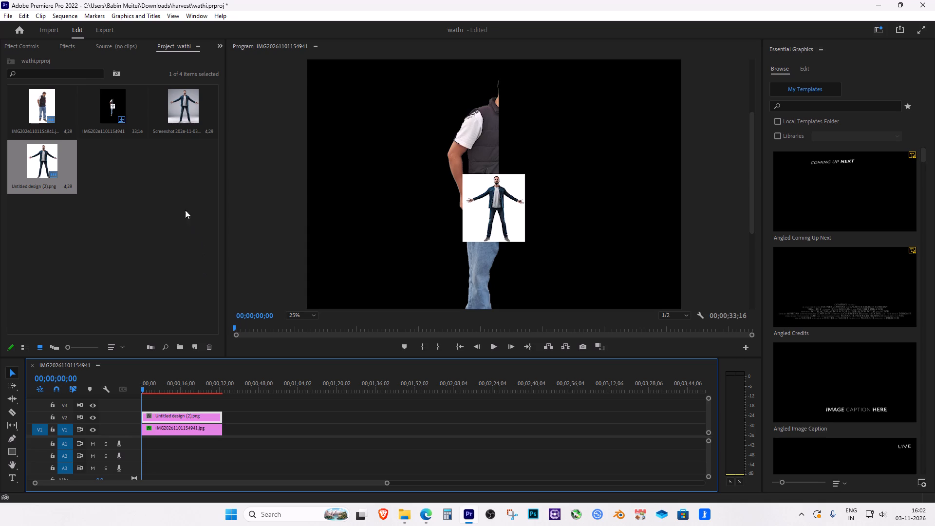
pyautogui.click(111, 46)
pyautogui.click(69, 51)
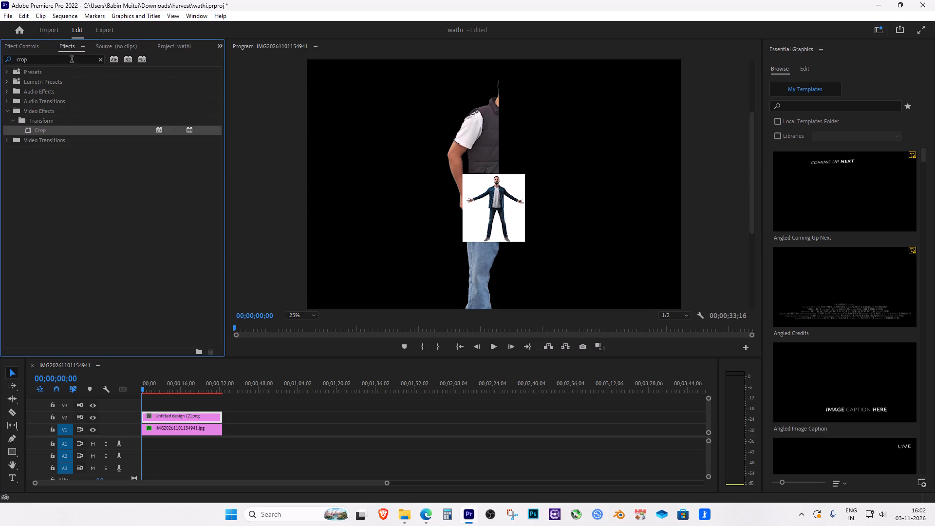
pyautogui.click(101, 60)
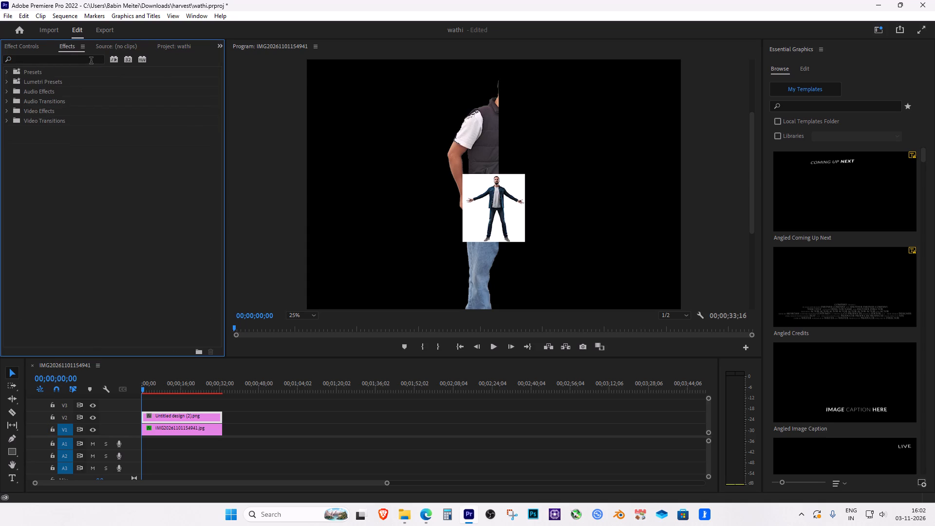
pyautogui.click(91, 61)
pyautogui.write('color key')
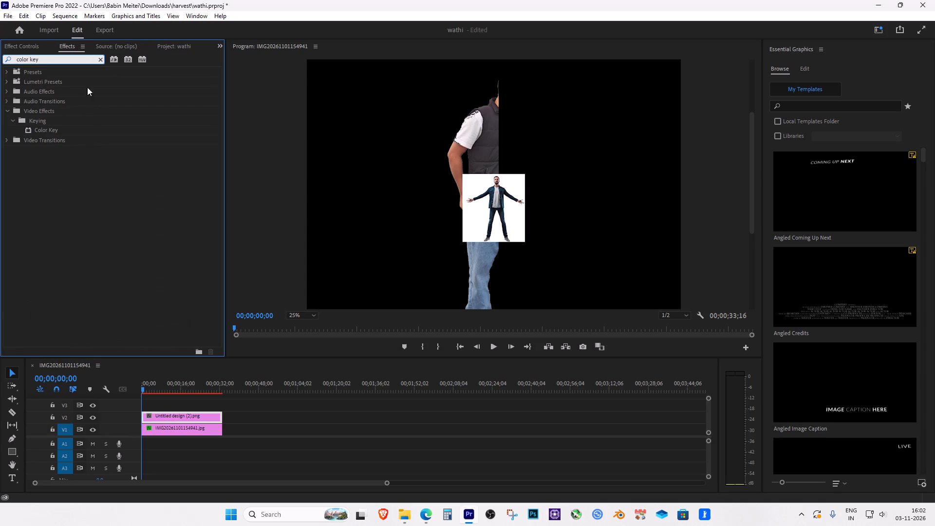
pyautogui.moveTo(62, 129); pyautogui.dragTo(187, 417)
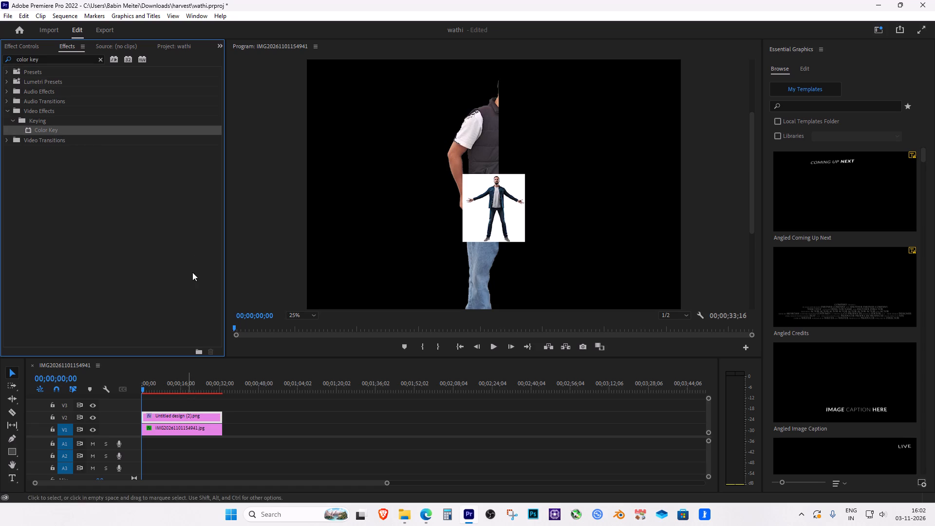
# Sample the white background around the outstretched-arms man as the Color Key's key color.
pyautogui.click(121, 47)
pyautogui.click(171, 44)
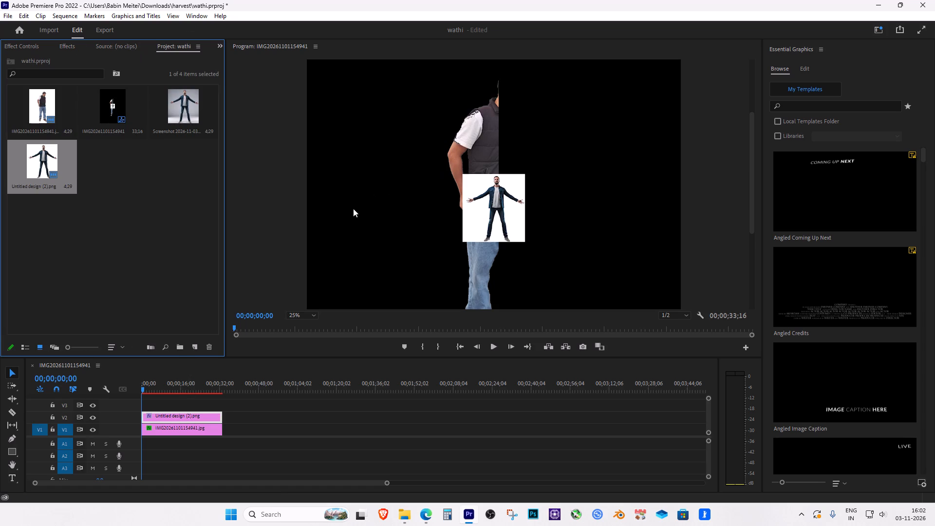
pyautogui.click(21, 48)
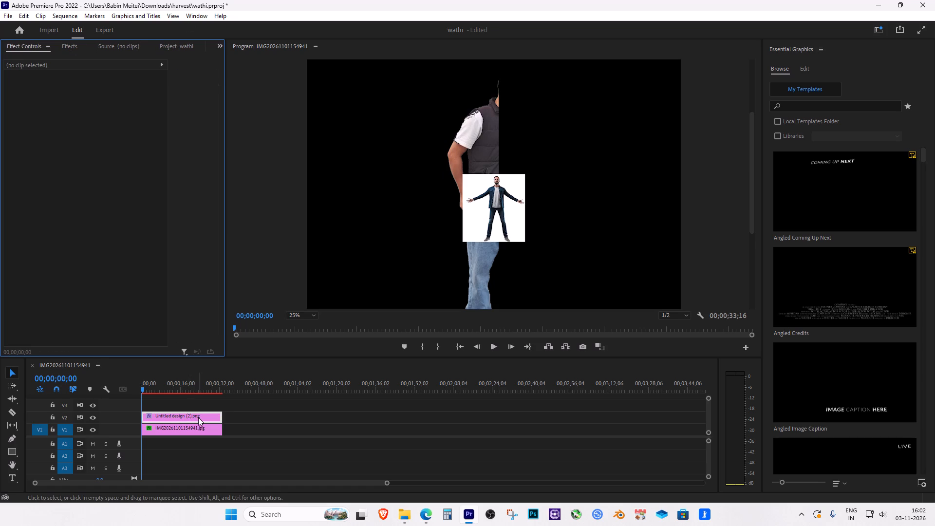
pyautogui.click(198, 417)
pyautogui.click(98, 207)
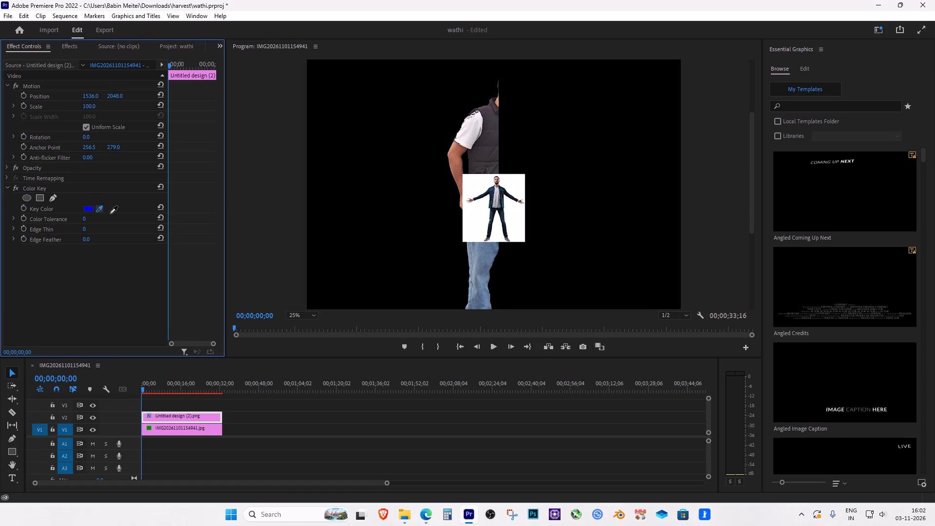
pyautogui.click(478, 203)
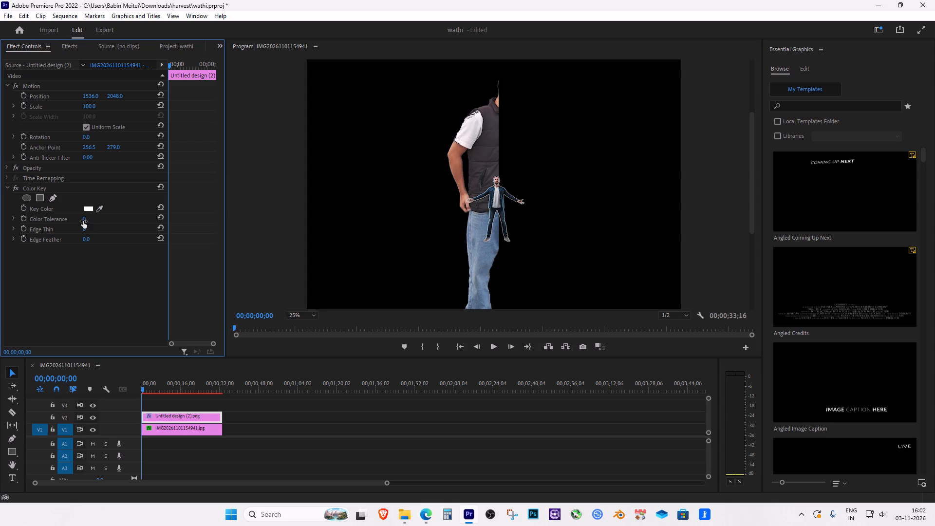
# Scale the outstretched-arms man clip up to 435 so his height roughly matches the man on V1.
pyautogui.moveTo(87, 108); pyautogui.dragTo(170, 92)
pyautogui.moveTo(751, 183); pyautogui.dragTo(751, 195)
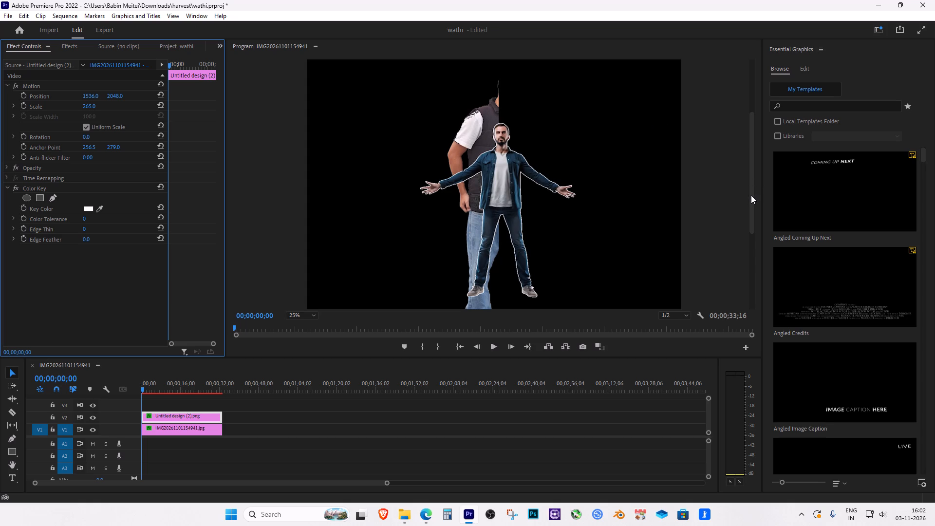
pyautogui.moveTo(755, 188); pyautogui.dragTo(755, 204)
pyautogui.moveTo(752, 199); pyautogui.dragTo(751, 206)
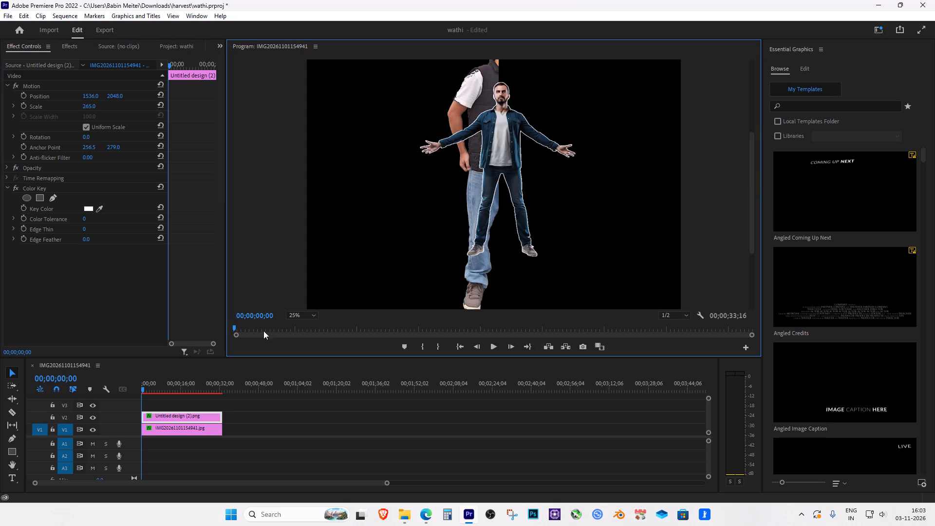
pyautogui.click(299, 313)
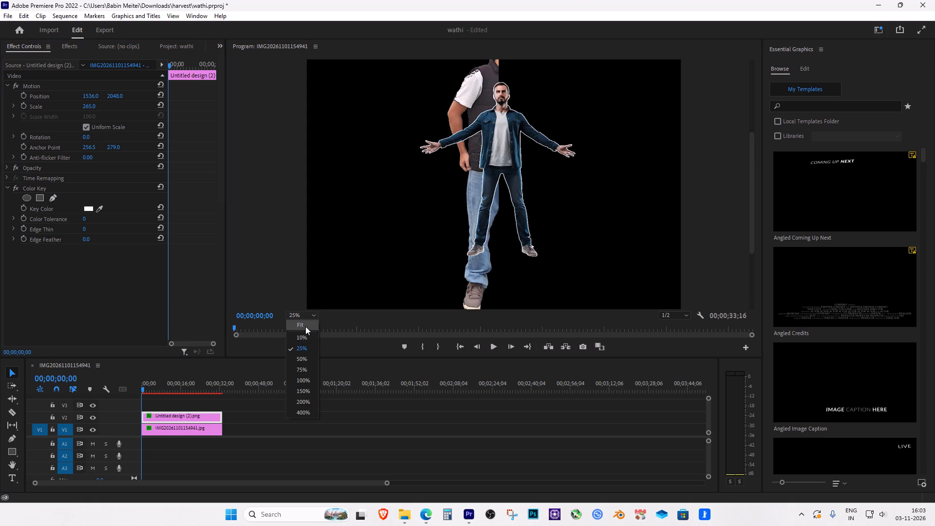
pyautogui.click(305, 326)
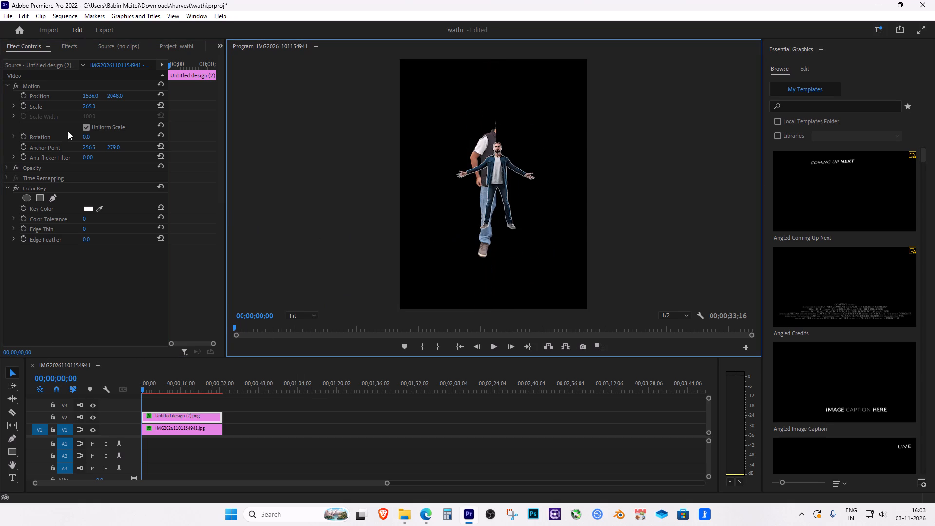
pyautogui.moveTo(89, 108); pyautogui.dragTo(140, 94)
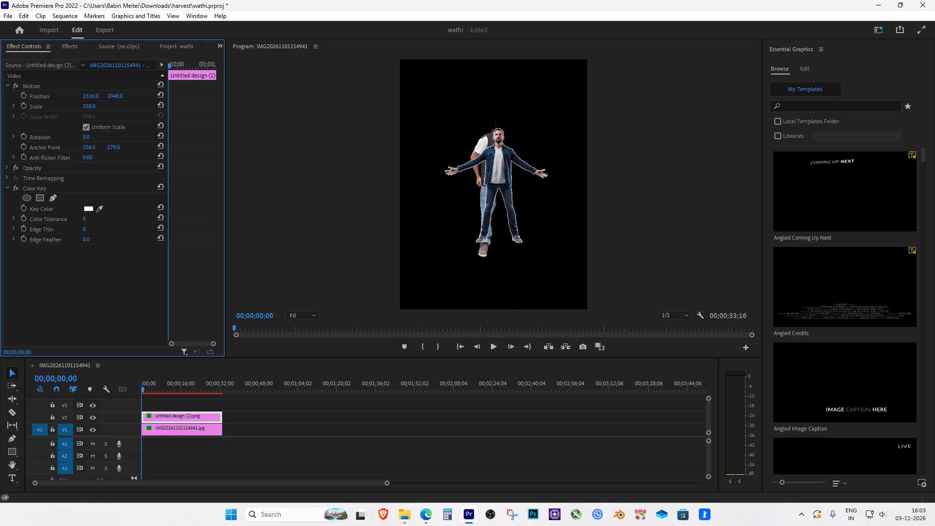
pyautogui.moveTo(140, 94); pyautogui.dragTo(175, 86)
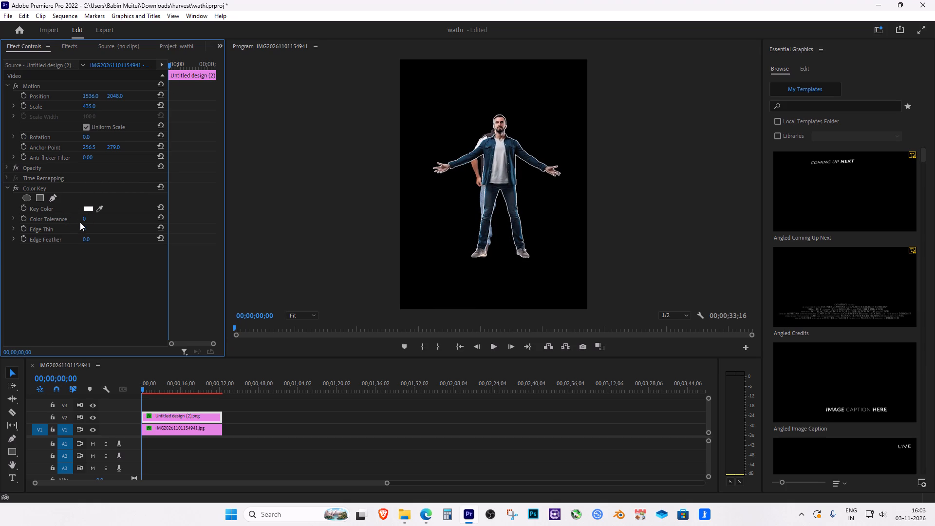
# Set the Color Key's Color Tolerance to 55 and Edge Thin to 1 on the outstretched-arms man's clip.
pyautogui.moveTo(85, 220); pyautogui.dragTo(133, 213)
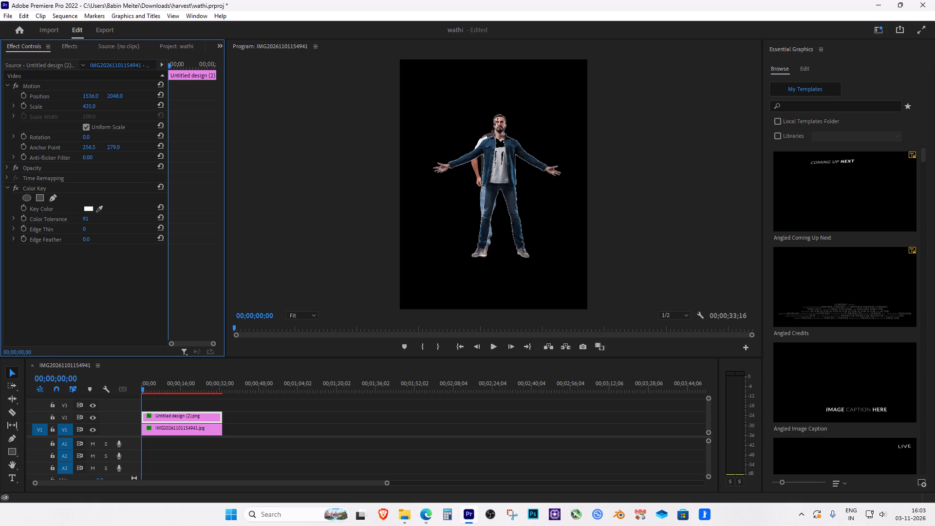
pyautogui.moveTo(133, 213); pyautogui.dragTo(118, 212)
pyautogui.moveTo(118, 212); pyautogui.dragTo(115, 212)
pyautogui.moveTo(87, 229); pyautogui.dragTo(114, 225)
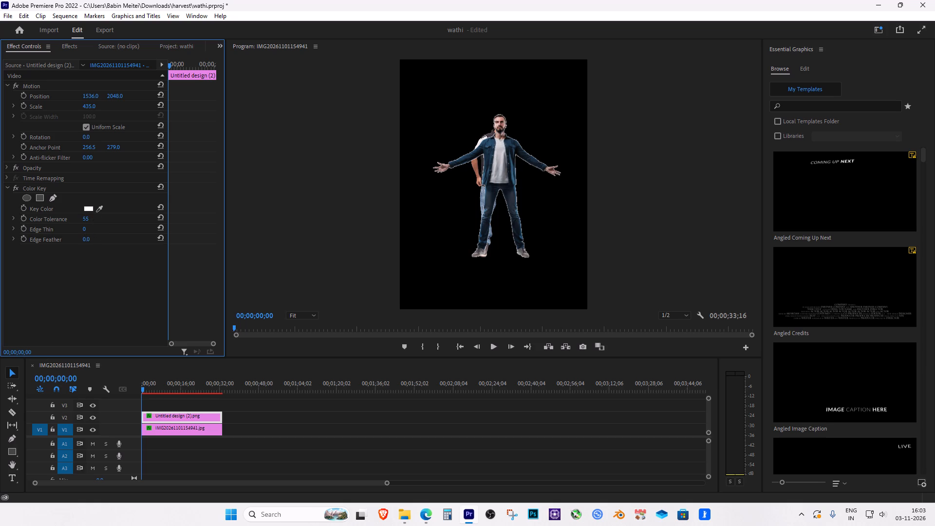
pyautogui.moveTo(114, 225); pyautogui.dragTo(109, 222)
pyautogui.moveTo(88, 228); pyautogui.dragTo(107, 227)
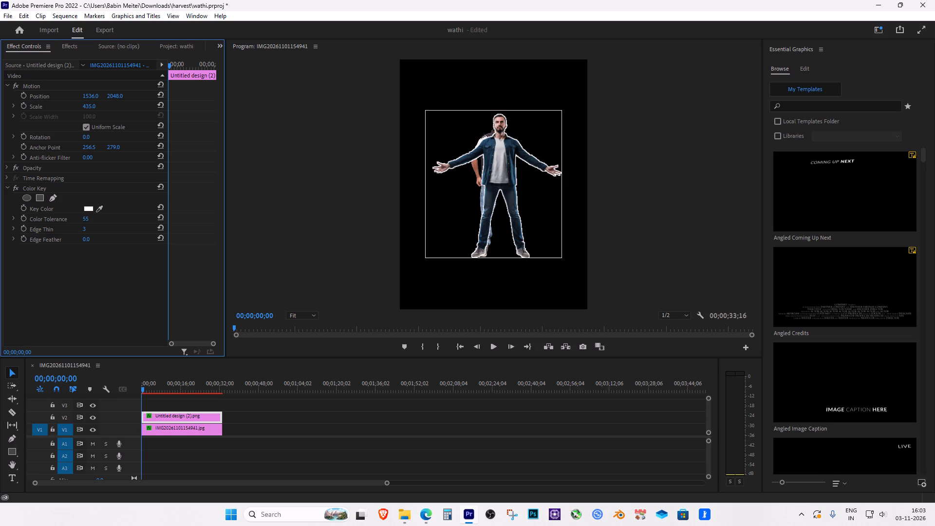
pyautogui.moveTo(107, 227); pyautogui.dragTo(126, 226)
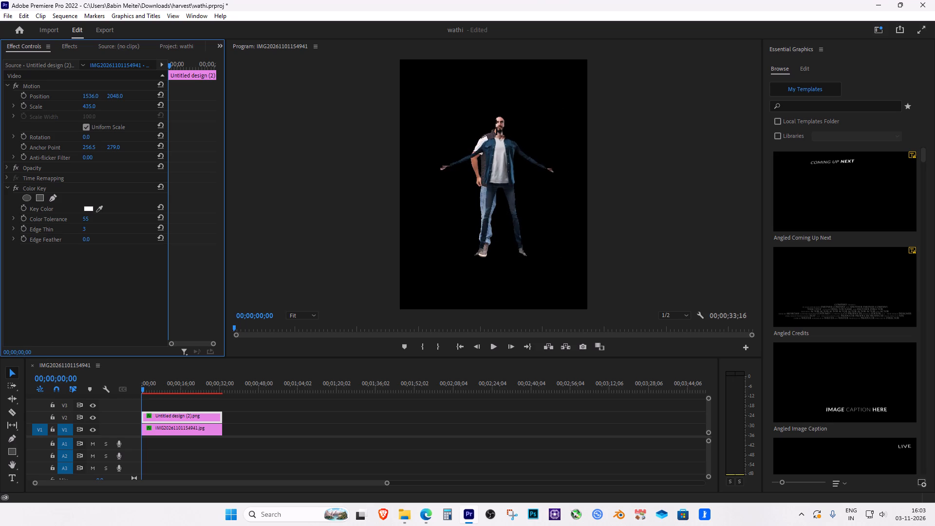
pyautogui.moveTo(126, 226); pyautogui.dragTo(122, 226)
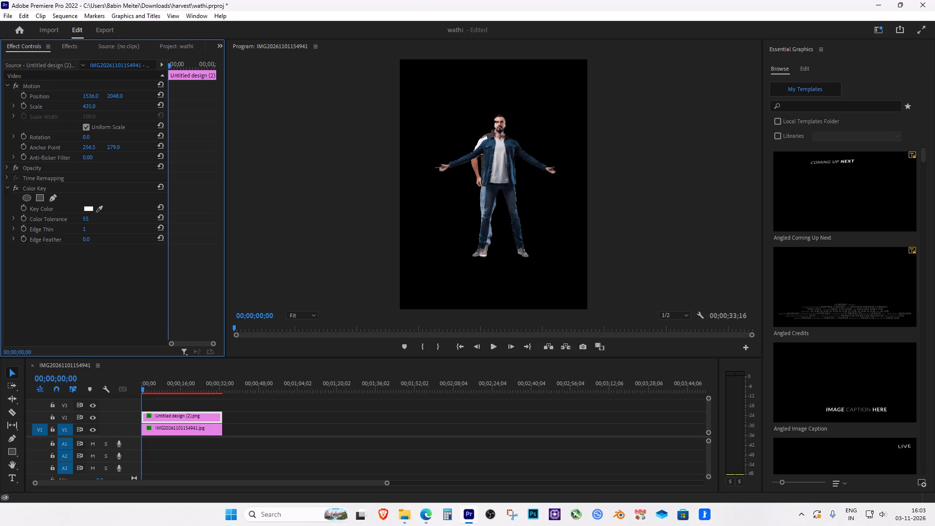
pyautogui.moveTo(122, 226); pyautogui.dragTo(119, 226)
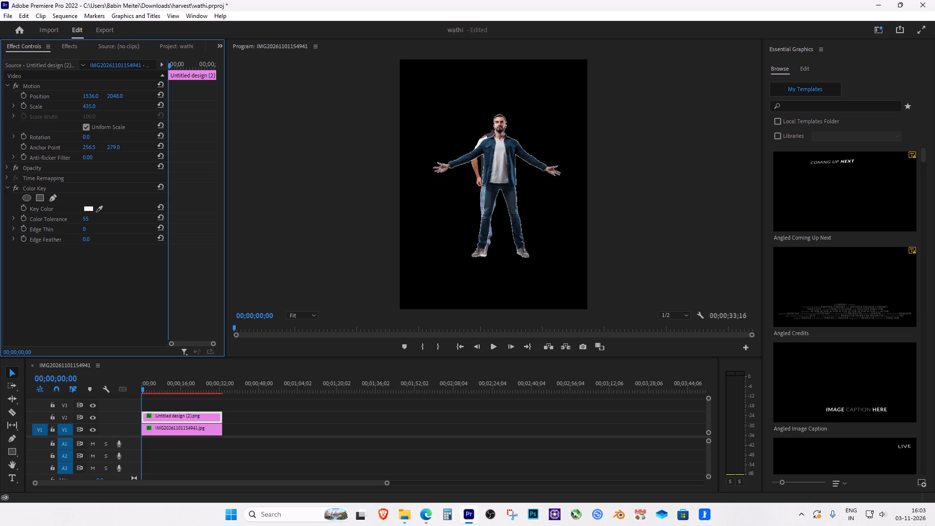
pyautogui.moveTo(119, 226); pyautogui.dragTo(122, 226)
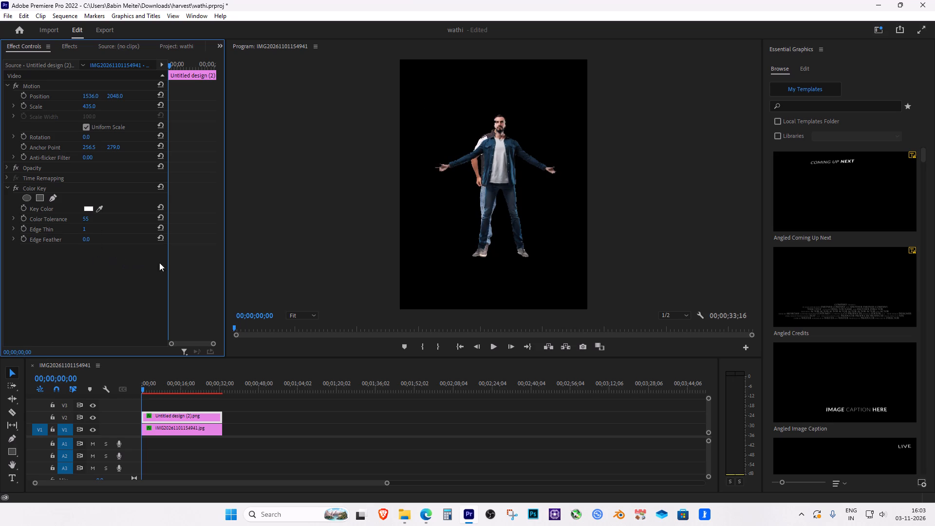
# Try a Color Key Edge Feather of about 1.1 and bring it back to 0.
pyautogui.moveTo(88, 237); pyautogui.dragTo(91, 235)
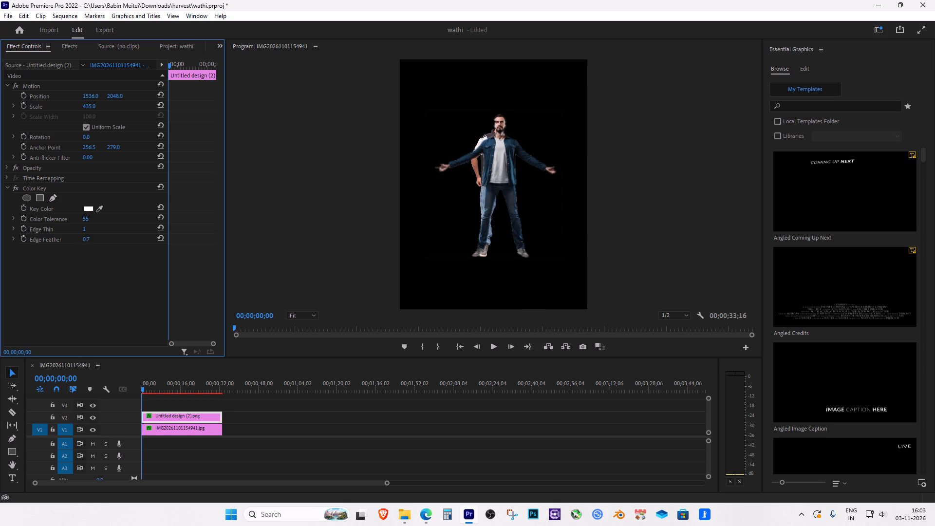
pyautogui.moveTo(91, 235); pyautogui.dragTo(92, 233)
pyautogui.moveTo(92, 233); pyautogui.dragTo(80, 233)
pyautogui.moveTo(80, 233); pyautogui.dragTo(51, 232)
# Find the Crop effect and apply it to the Untitled design (2).png clip on V2.
pyautogui.click(66, 48)
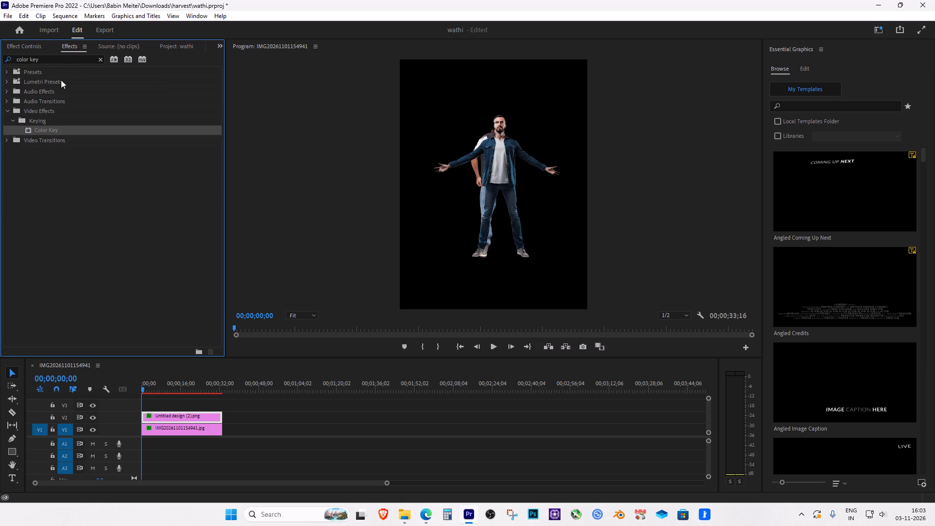
pyautogui.moveTo(61, 60); pyautogui.dragTo(0, 61)
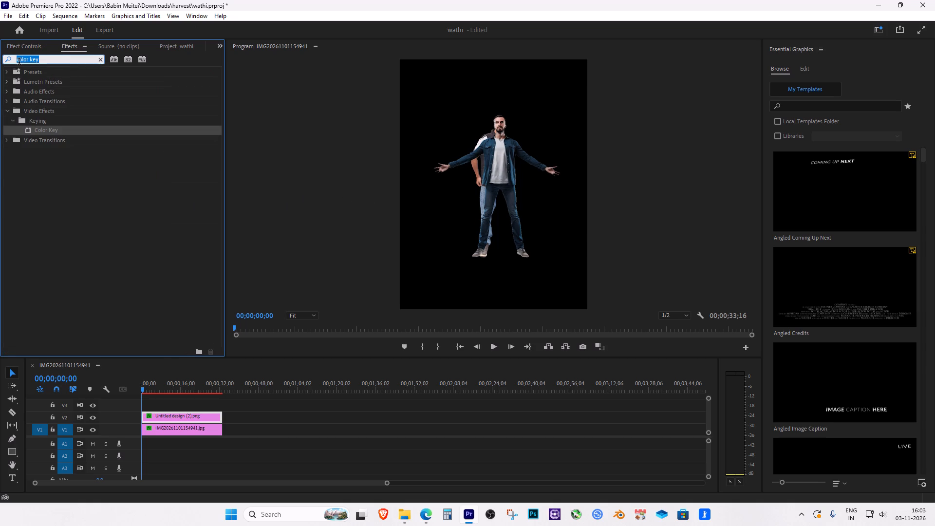
pyautogui.write('crop')
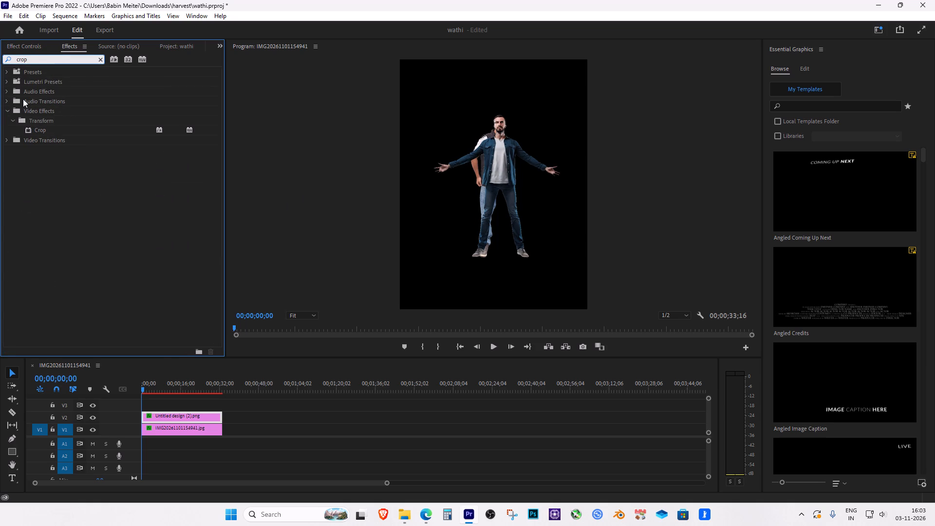
pyautogui.moveTo(38, 128); pyautogui.dragTo(194, 419)
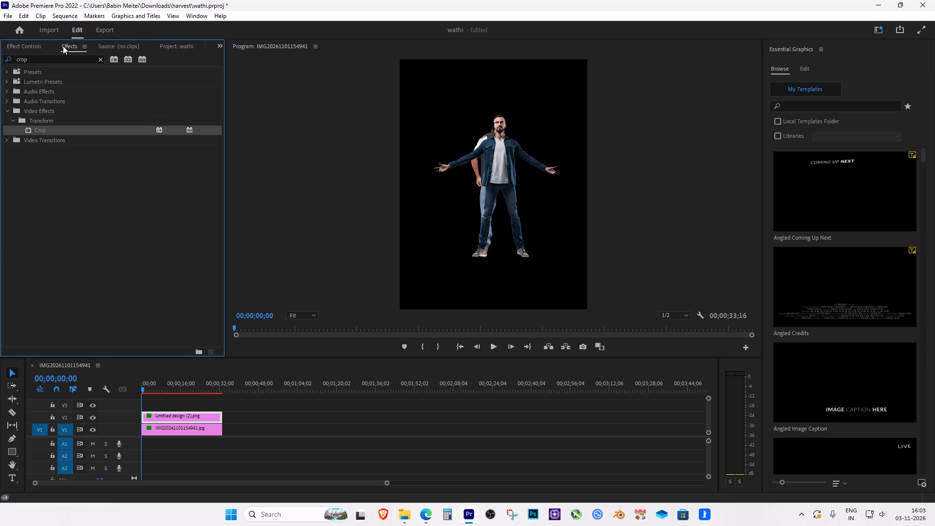
# Crop 55% off the left side of the outstretched-arms man so only one half of him remains.
pyautogui.click(40, 43)
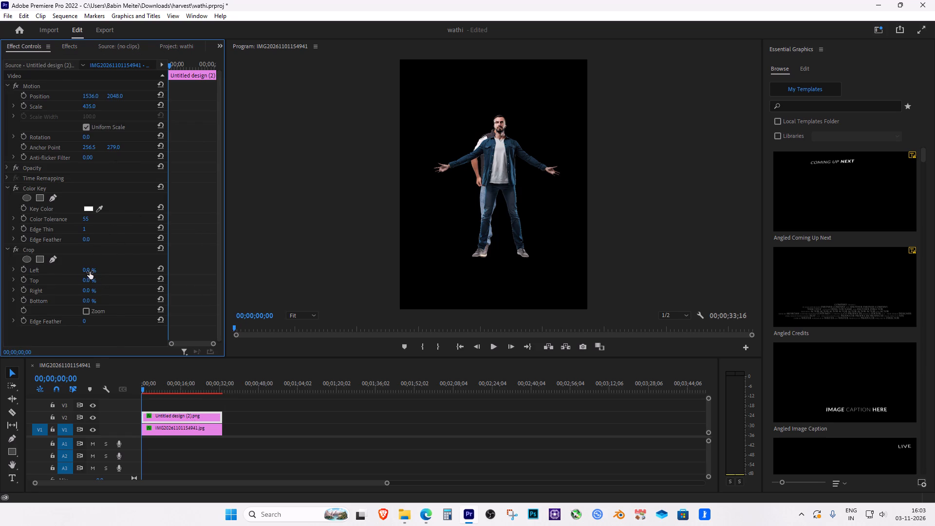
pyautogui.moveTo(89, 271); pyautogui.dragTo(97, 268)
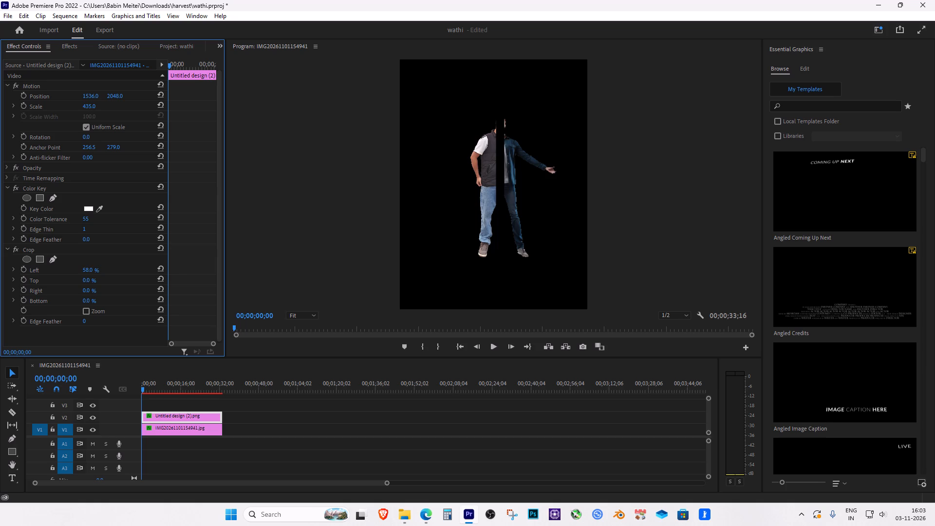
pyautogui.moveTo(97, 268); pyautogui.dragTo(95, 267)
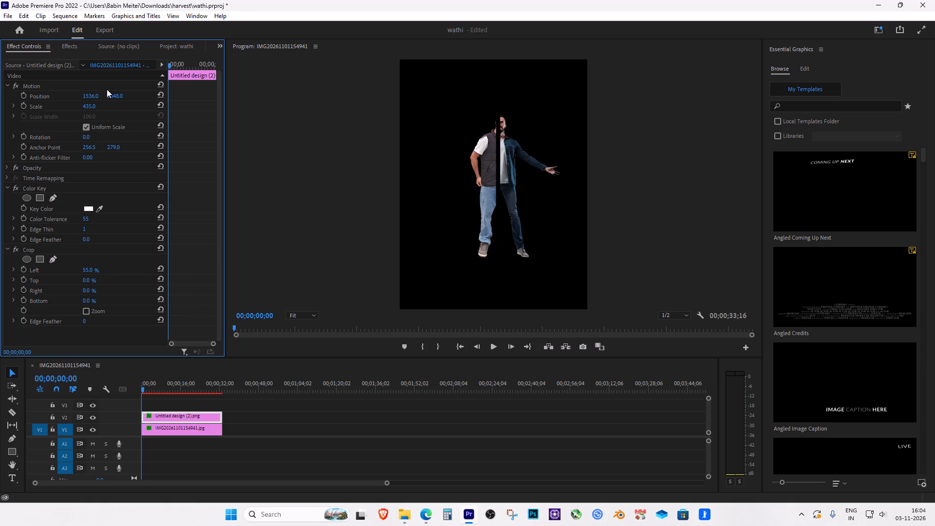
# Align the cropped outstretched-arms man with the V1 man's half by setting his Scale to 422 and Position to 1479, 2139.
pyautogui.moveTo(89, 94); pyautogui.dragTo(72, 100)
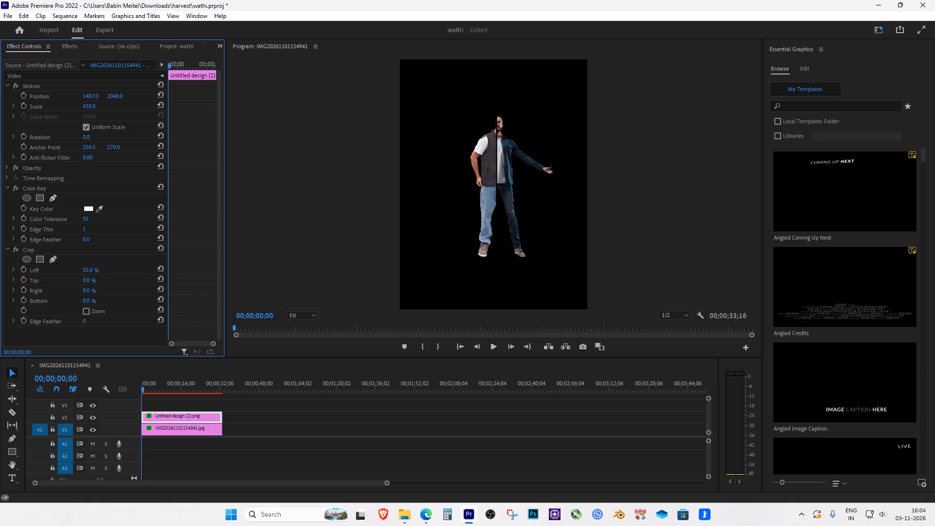
pyautogui.moveTo(72, 100); pyautogui.dragTo(67, 101)
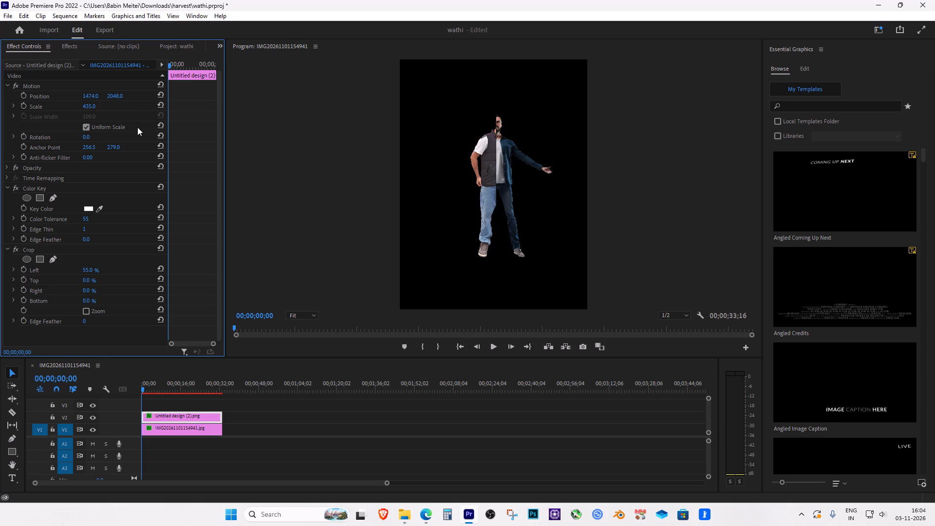
pyautogui.moveTo(118, 97); pyautogui.dragTo(137, 67)
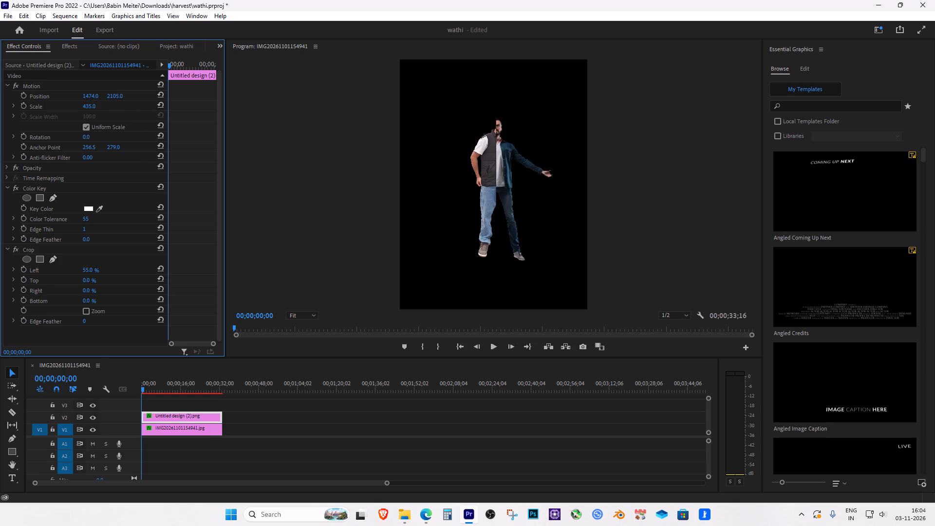
pyautogui.moveTo(137, 67); pyautogui.dragTo(150, 25)
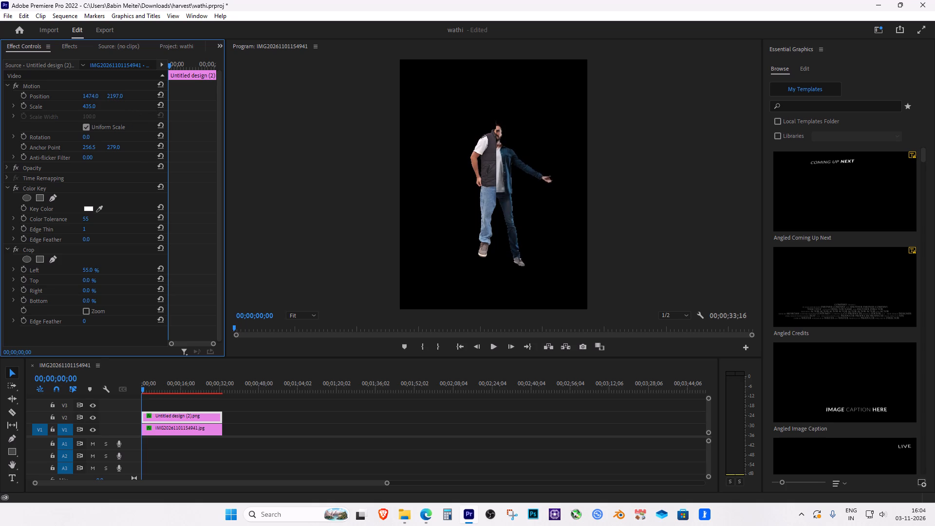
pyautogui.moveTo(150, 25); pyautogui.dragTo(150, 27)
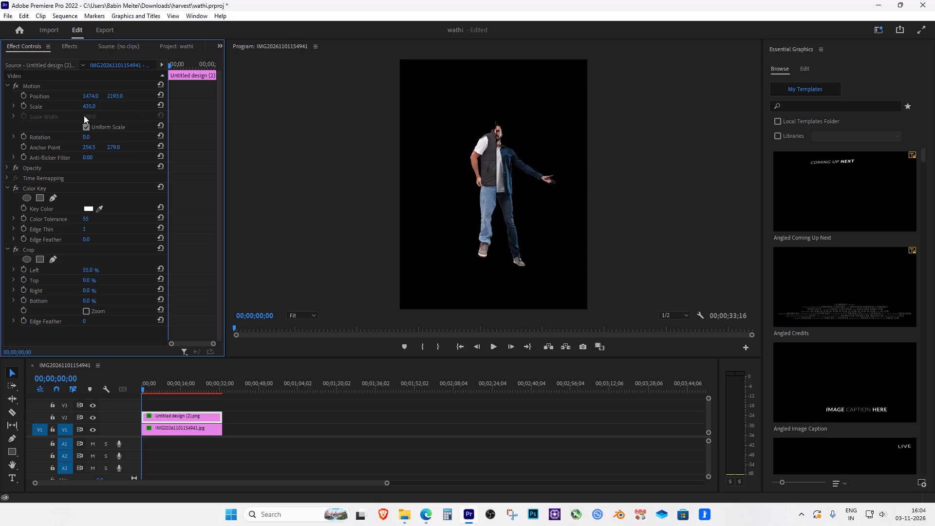
pyautogui.moveTo(91, 105); pyautogui.dragTo(83, 106)
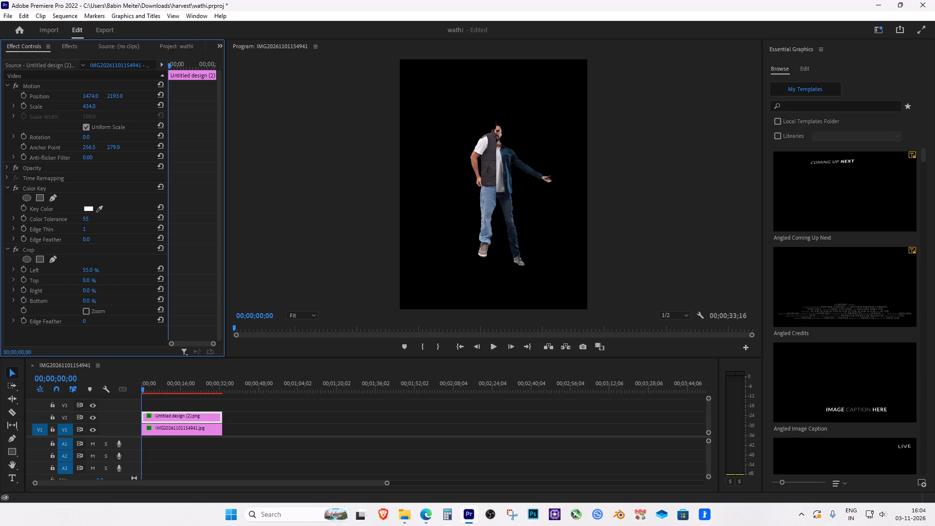
pyautogui.moveTo(83, 106); pyautogui.dragTo(55, 110)
pyautogui.moveTo(117, 94); pyautogui.dragTo(135, 181)
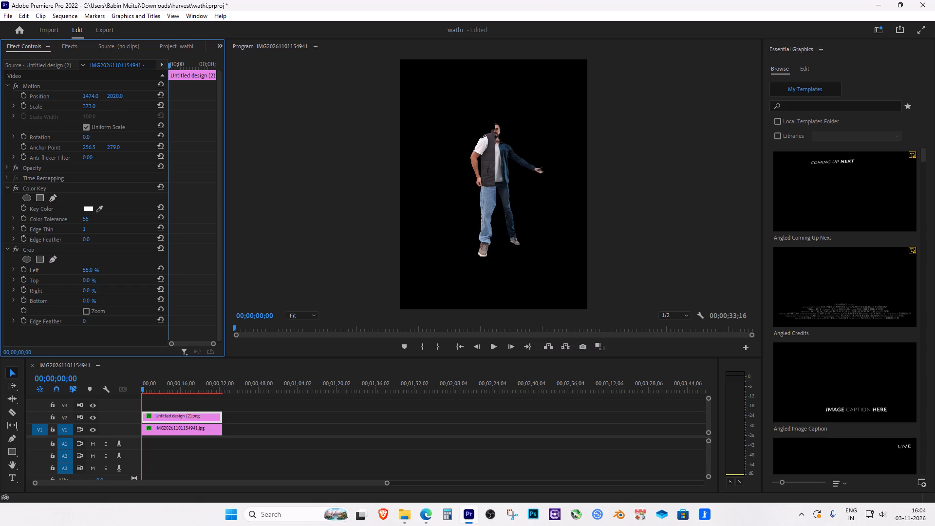
pyautogui.moveTo(135, 181); pyautogui.dragTo(140, 154)
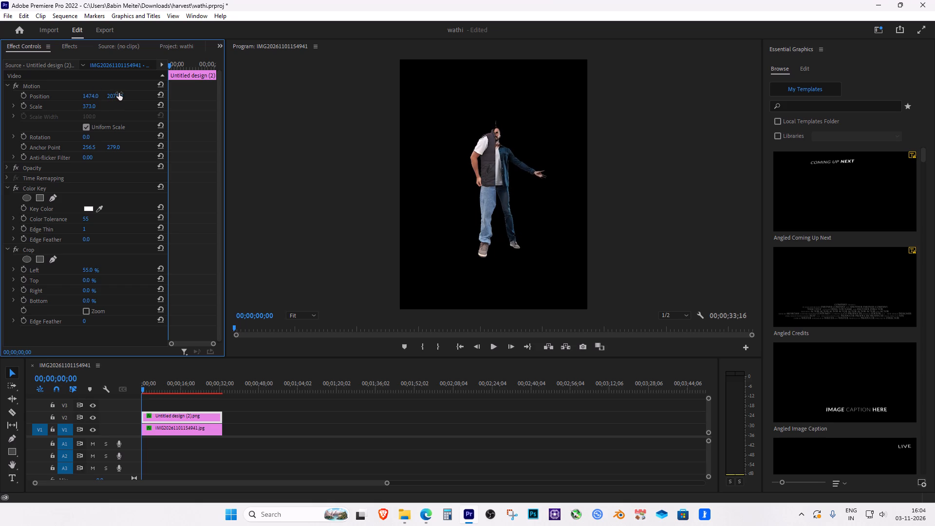
pyautogui.moveTo(91, 102); pyautogui.dragTo(121, 106)
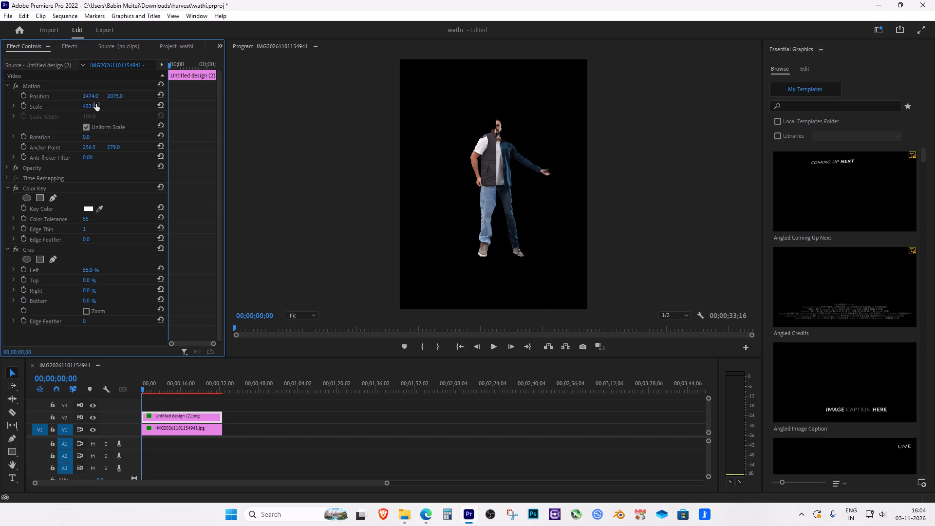
pyautogui.moveTo(89, 96); pyautogui.dragTo(108, 99)
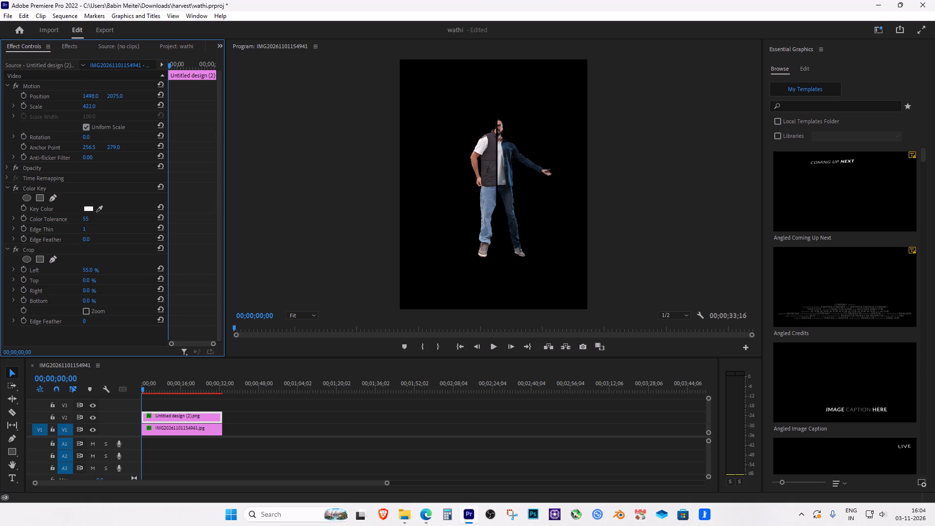
pyautogui.moveTo(108, 99); pyautogui.dragTo(100, 101)
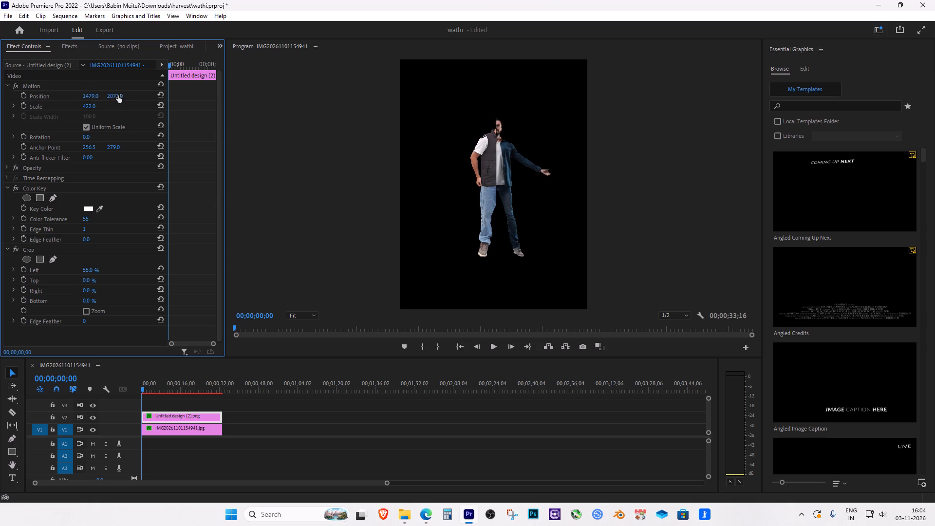
pyautogui.moveTo(118, 95); pyautogui.dragTo(141, 59)
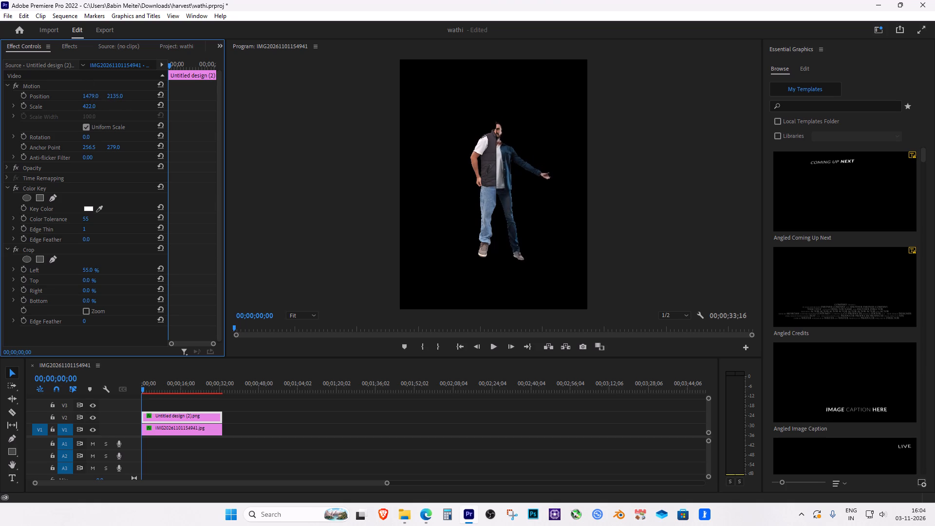
pyautogui.moveTo(141, 59); pyautogui.dragTo(141, 57)
# Examine the seam between the two men's halves at 50% and 25% preview zoom, ending at 10%.
pyautogui.click(306, 315)
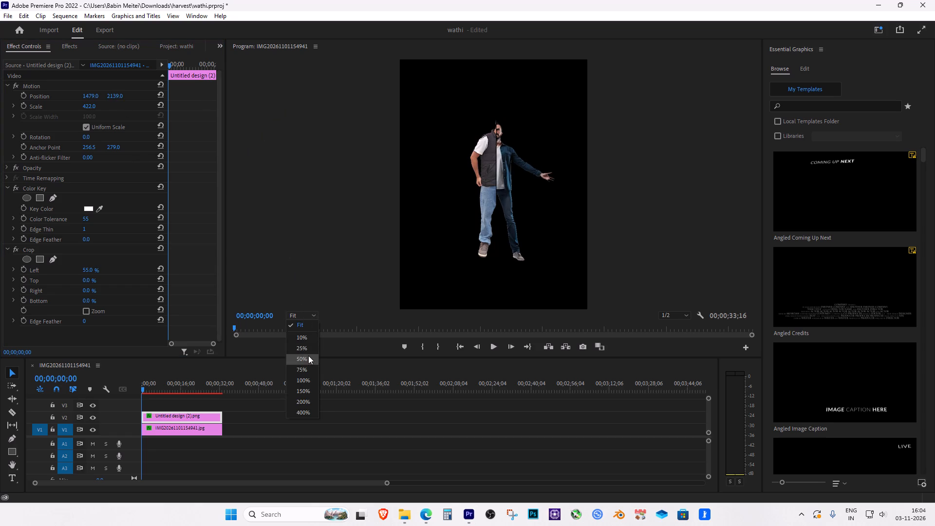
pyautogui.click(308, 356)
pyautogui.click(303, 315)
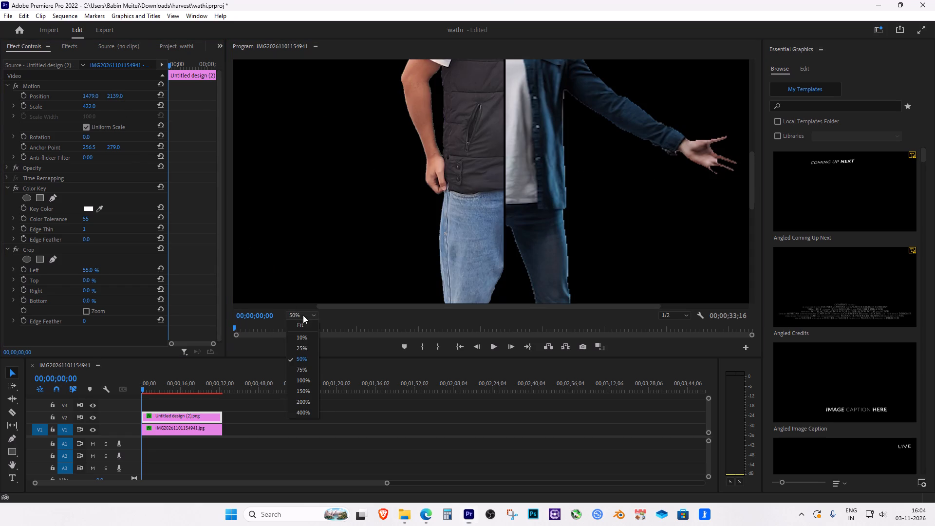
pyautogui.click(305, 347)
pyautogui.click(305, 315)
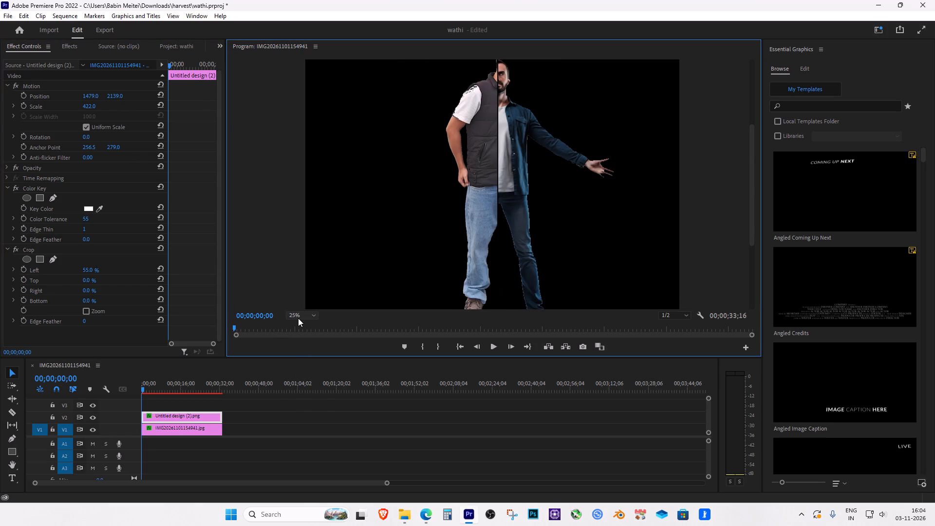
pyautogui.click(301, 339)
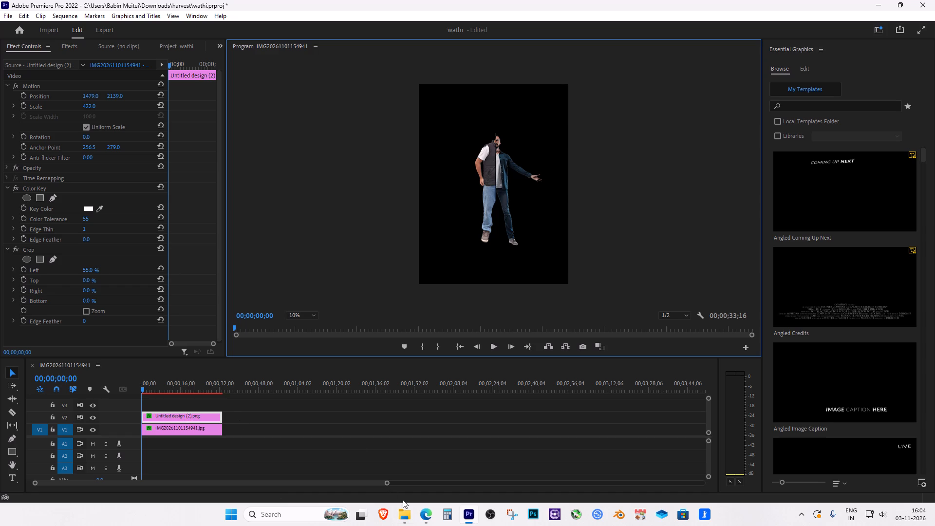
# Switch to Edge, close the Canva screenshot tab and review the Gucci FW15 catalogue reference pin on Pinterest.
pyautogui.click(429, 516)
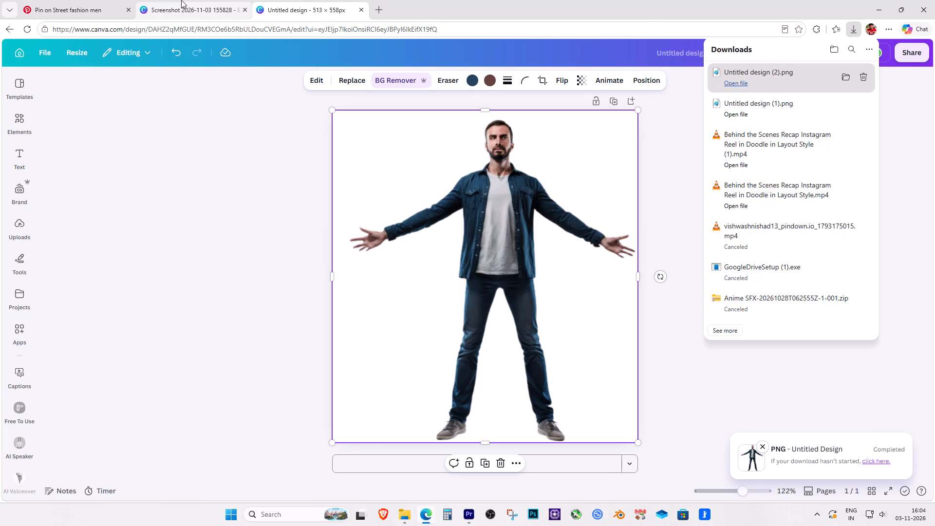
pyautogui.click(181, 0)
pyautogui.click(242, 10)
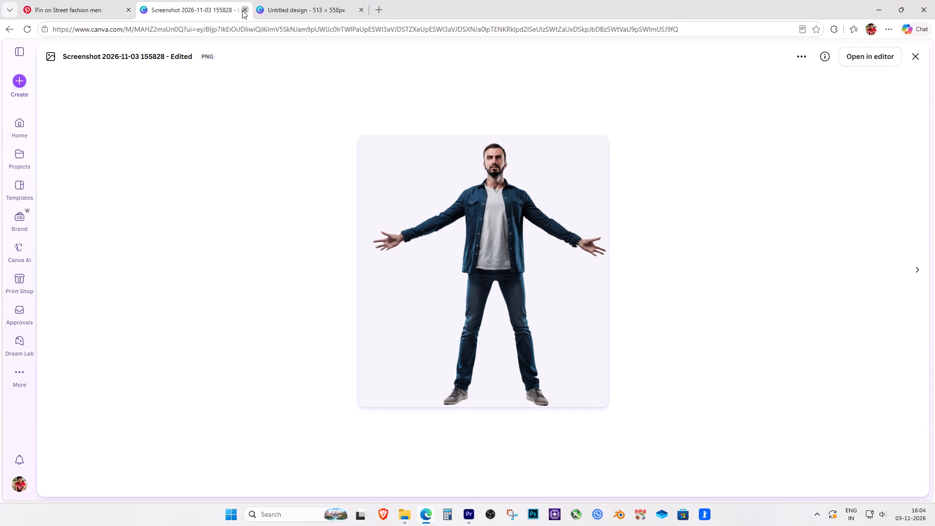
pyautogui.click(40, 0)
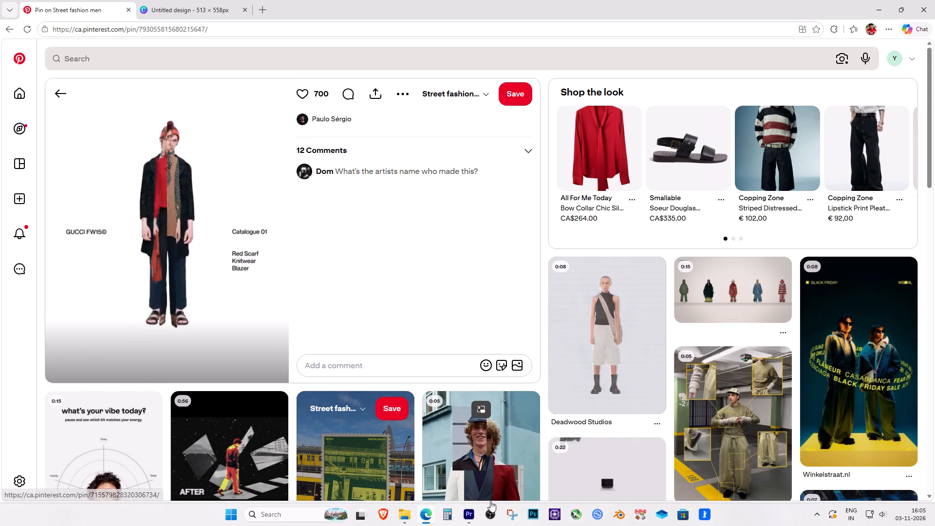
# Back in Premiere Pro, find the Basic 3D effect and apply it to both the V2 and V1 clips.
pyautogui.click(467, 513)
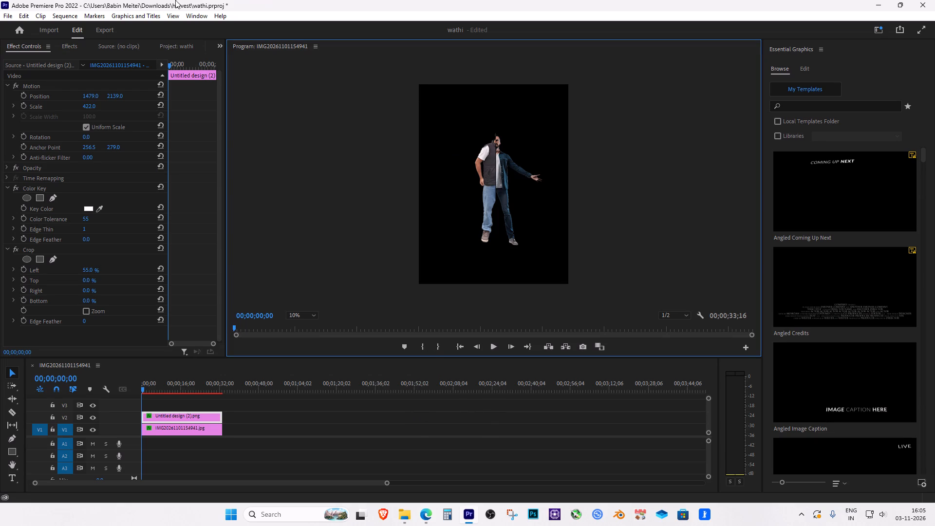
pyautogui.click(70, 49)
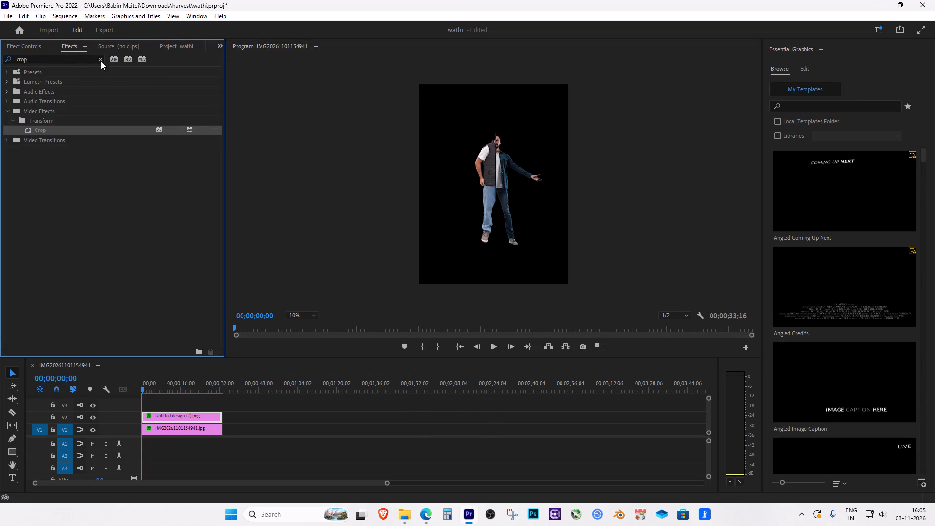
pyautogui.click(99, 60)
pyautogui.press('b')
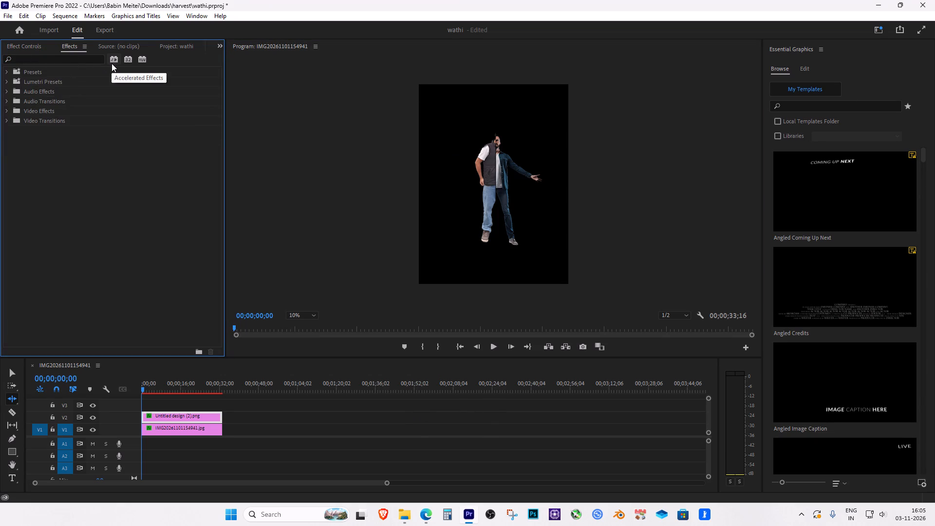
pyautogui.click(74, 57)
pyautogui.write('bas')
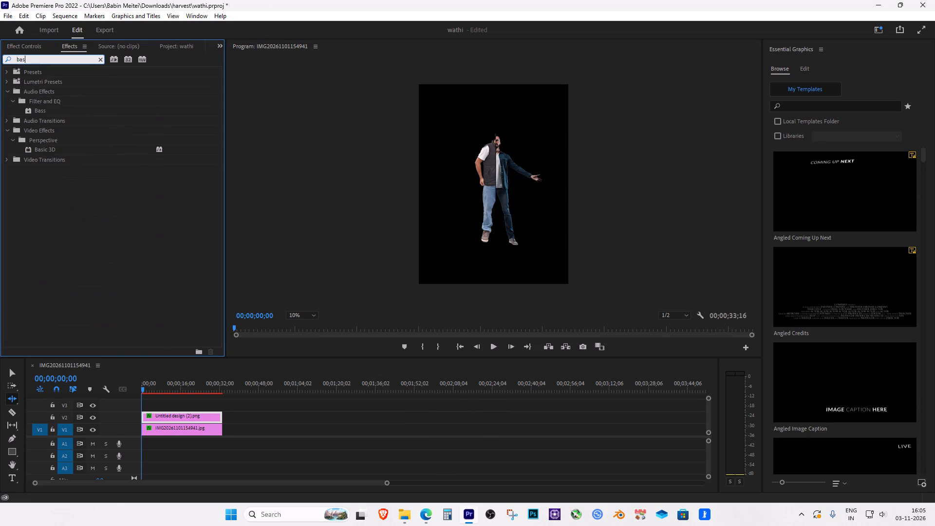
pyautogui.write('ic')
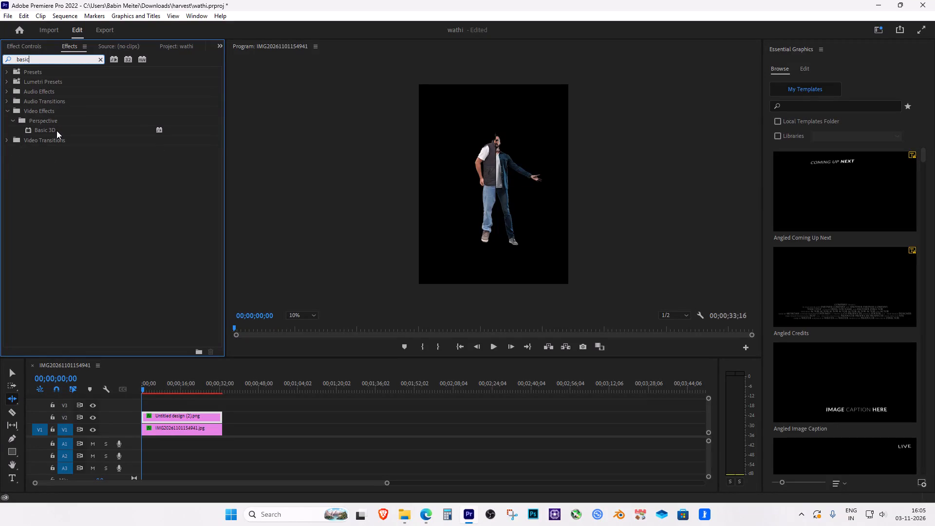
pyautogui.doubleClick(57, 131)
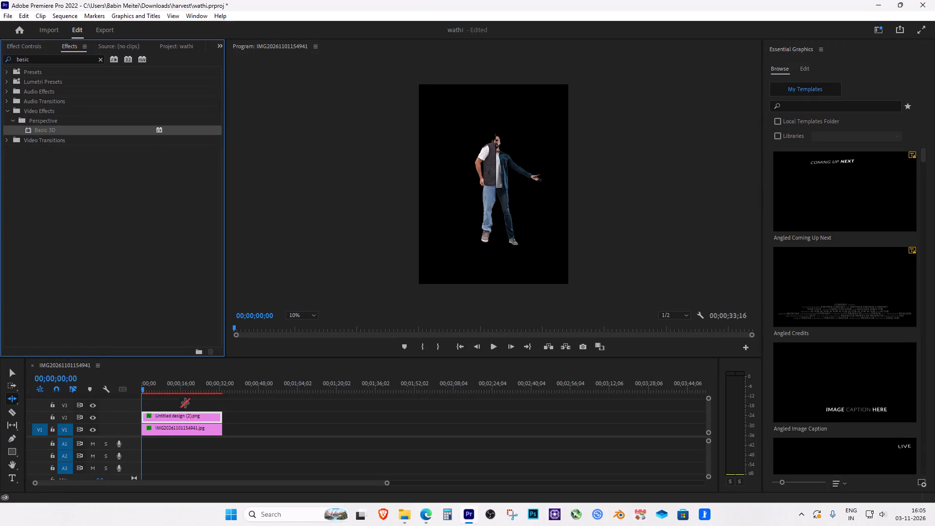
pyautogui.click(182, 436)
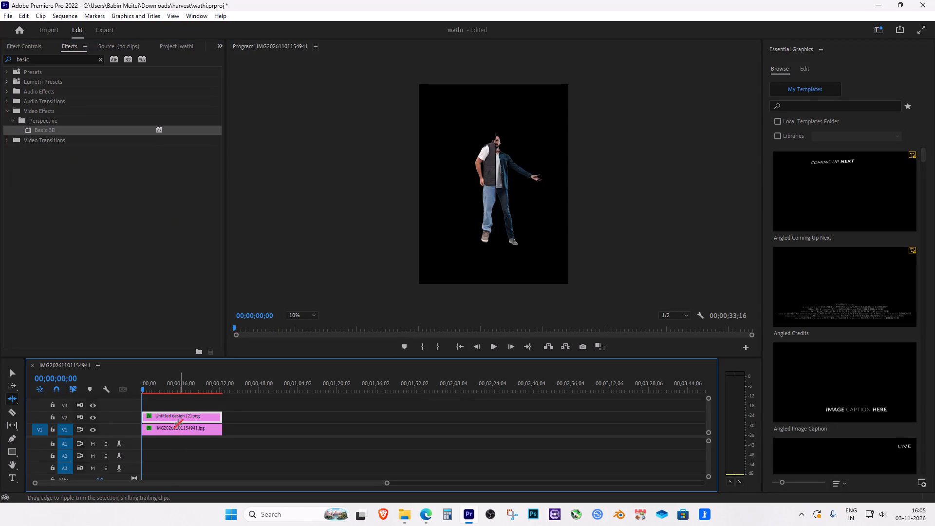
pyautogui.press('v')
pyautogui.click(172, 425)
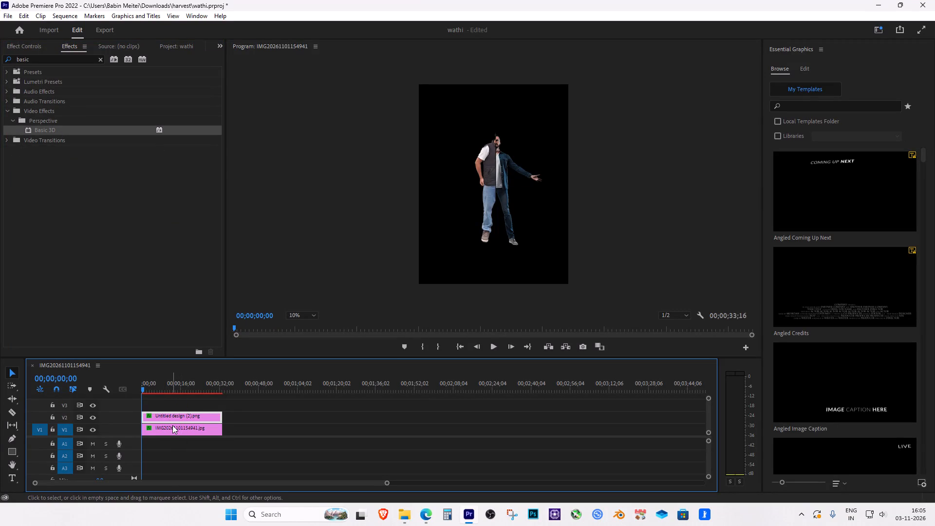
pyautogui.doubleClick(50, 132)
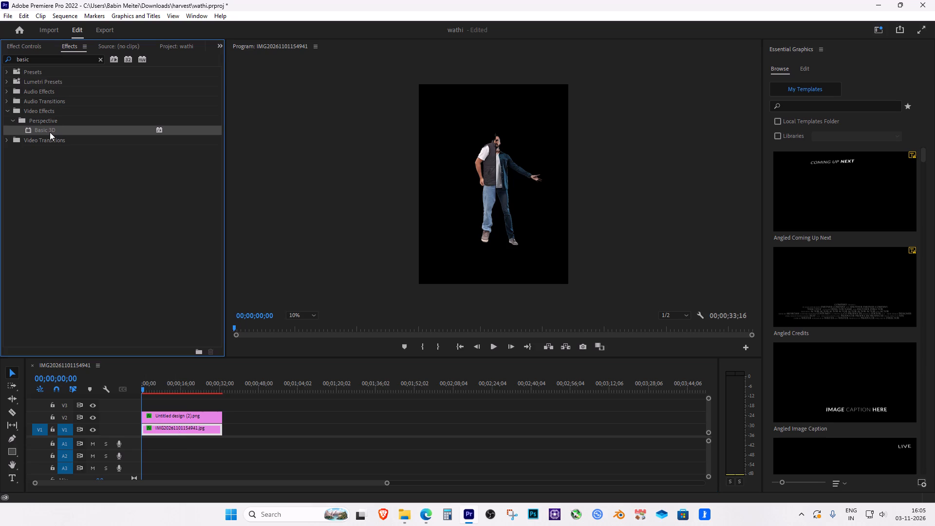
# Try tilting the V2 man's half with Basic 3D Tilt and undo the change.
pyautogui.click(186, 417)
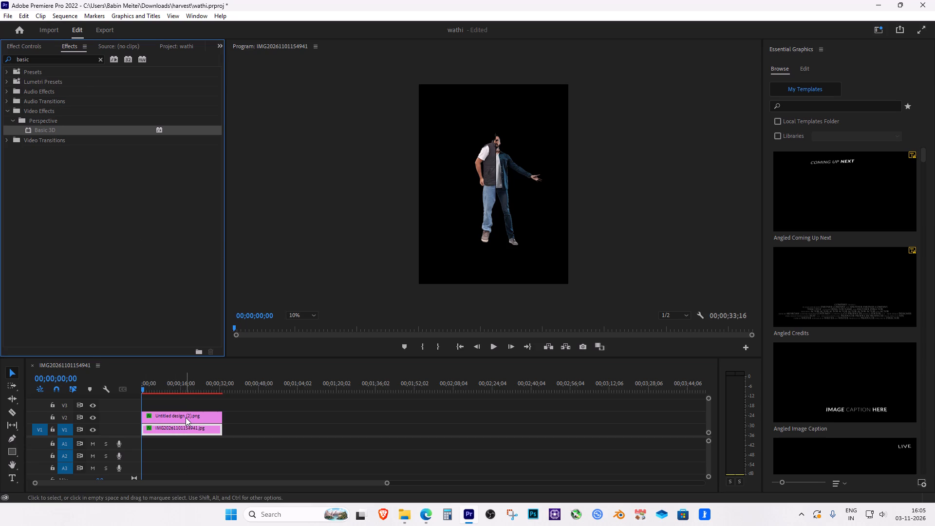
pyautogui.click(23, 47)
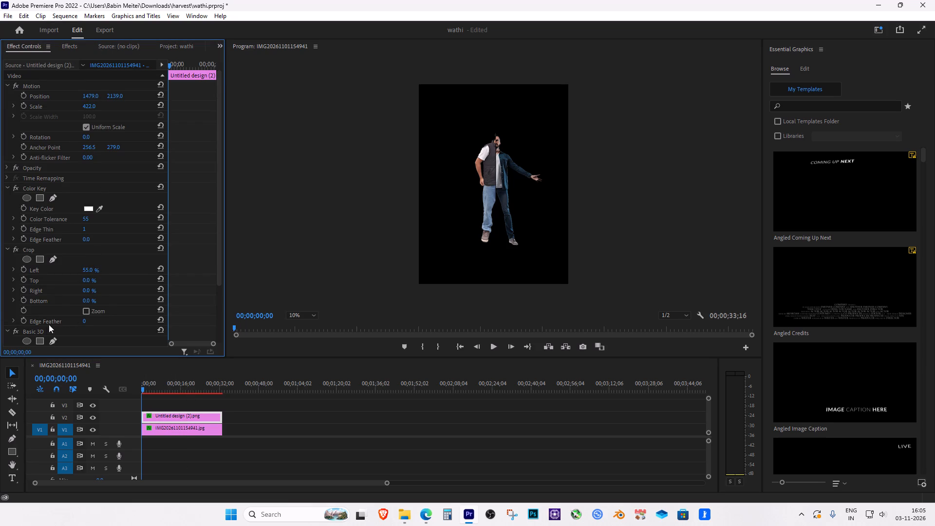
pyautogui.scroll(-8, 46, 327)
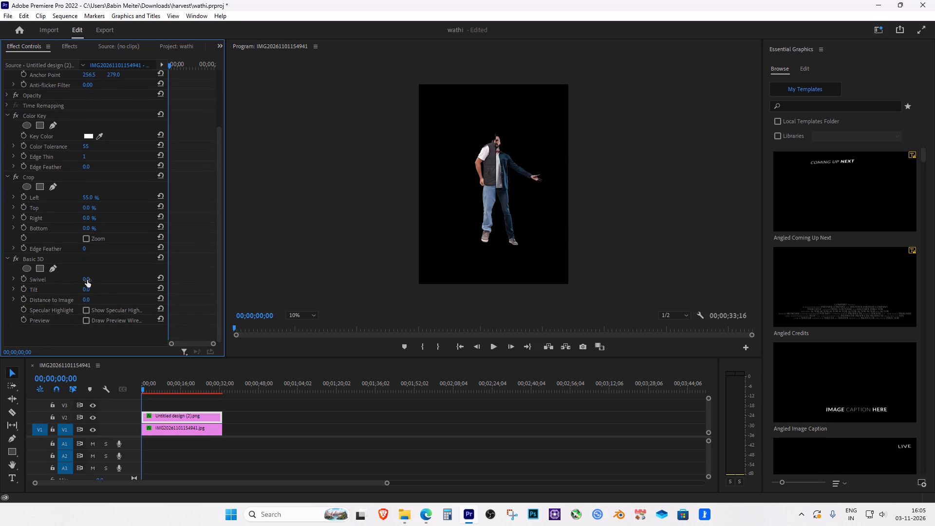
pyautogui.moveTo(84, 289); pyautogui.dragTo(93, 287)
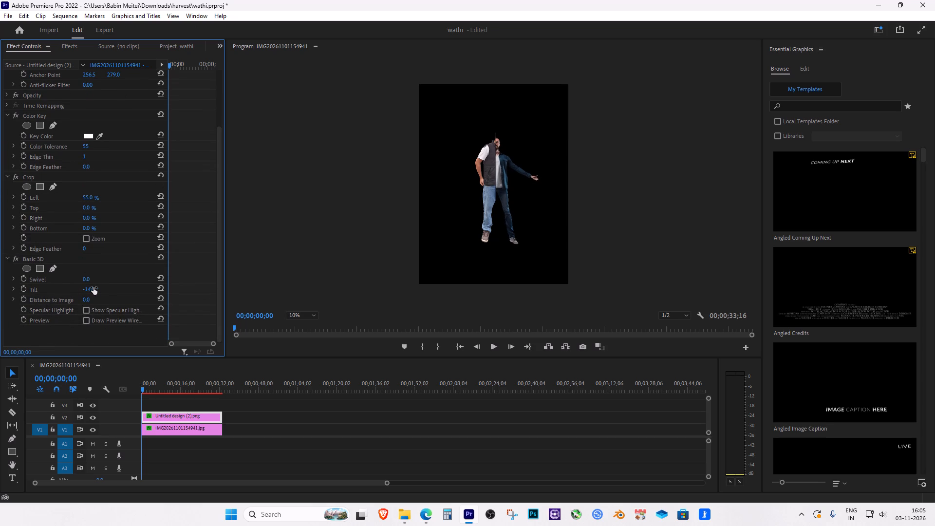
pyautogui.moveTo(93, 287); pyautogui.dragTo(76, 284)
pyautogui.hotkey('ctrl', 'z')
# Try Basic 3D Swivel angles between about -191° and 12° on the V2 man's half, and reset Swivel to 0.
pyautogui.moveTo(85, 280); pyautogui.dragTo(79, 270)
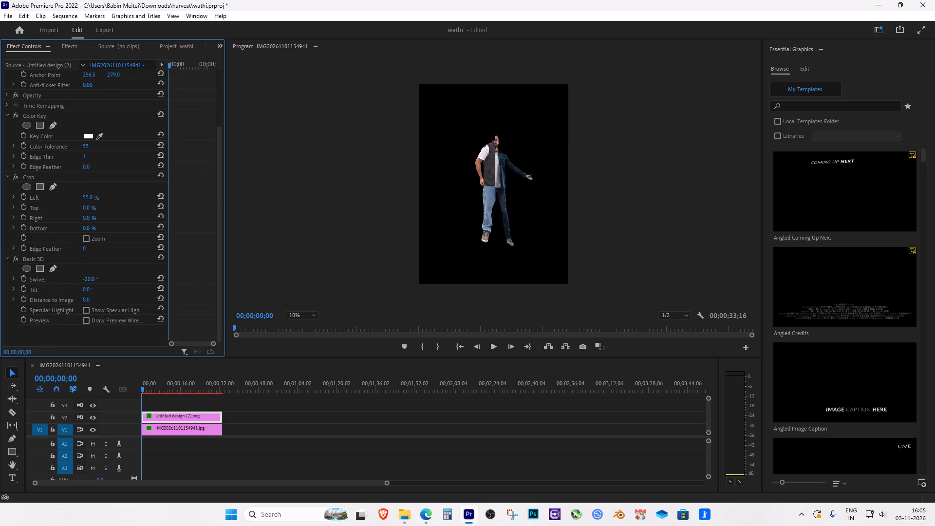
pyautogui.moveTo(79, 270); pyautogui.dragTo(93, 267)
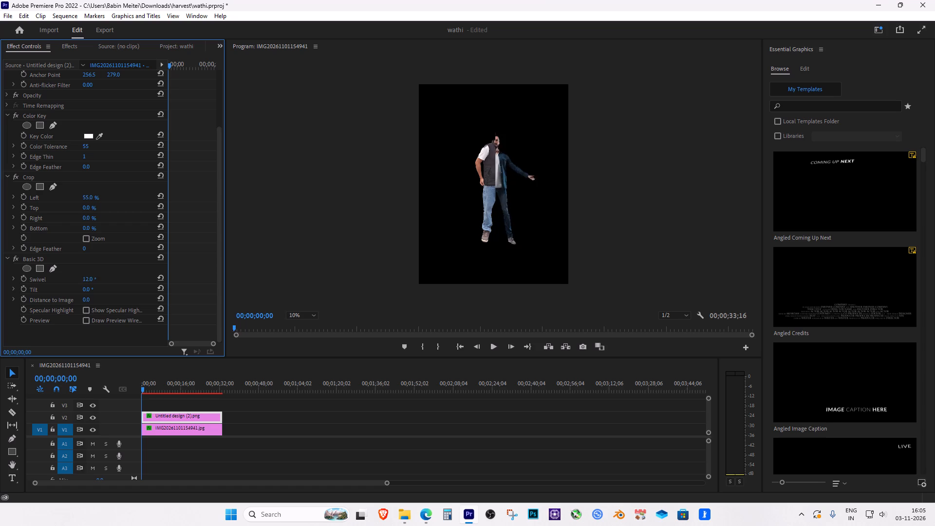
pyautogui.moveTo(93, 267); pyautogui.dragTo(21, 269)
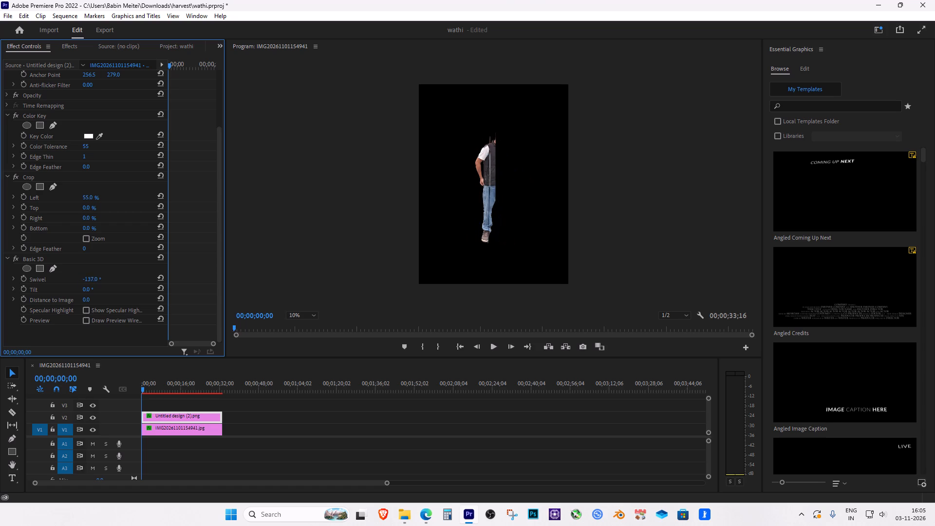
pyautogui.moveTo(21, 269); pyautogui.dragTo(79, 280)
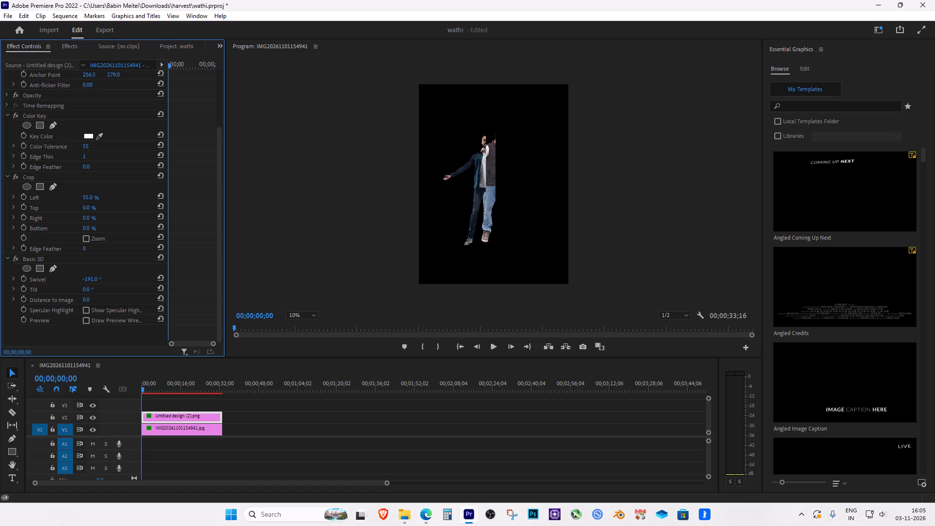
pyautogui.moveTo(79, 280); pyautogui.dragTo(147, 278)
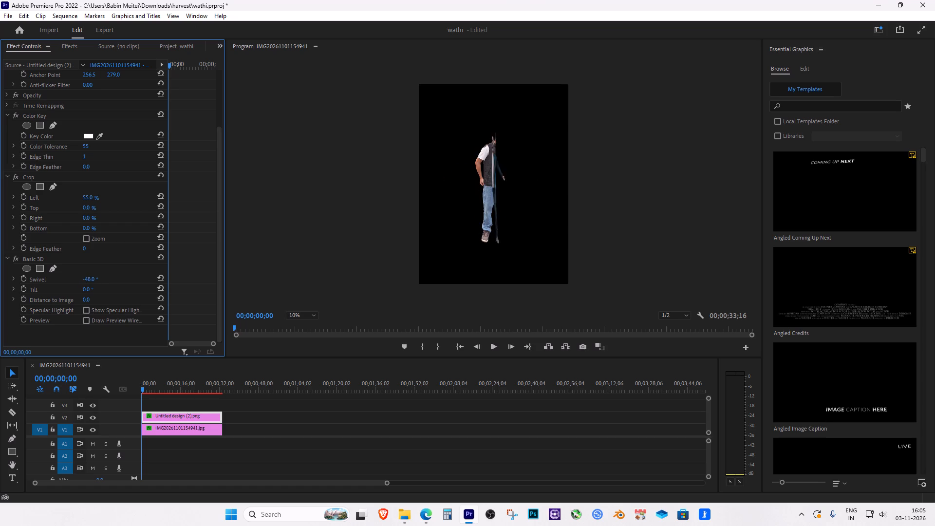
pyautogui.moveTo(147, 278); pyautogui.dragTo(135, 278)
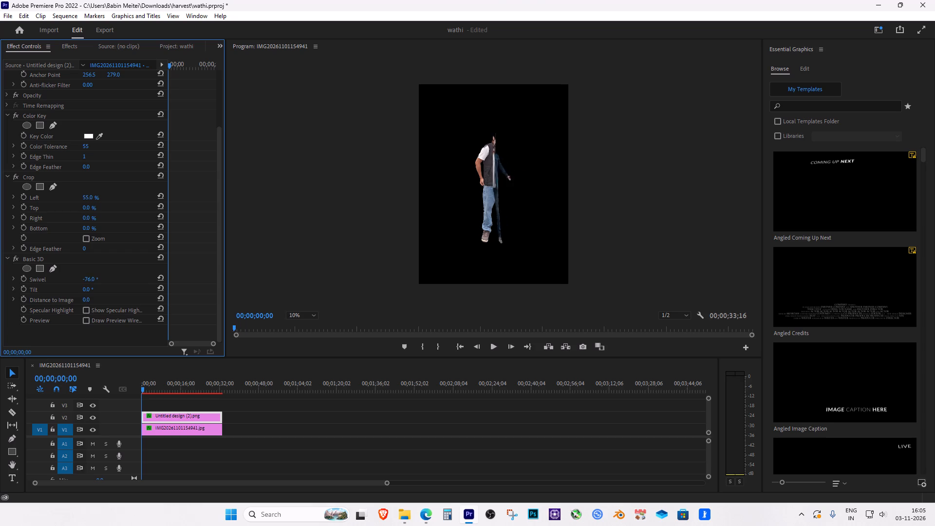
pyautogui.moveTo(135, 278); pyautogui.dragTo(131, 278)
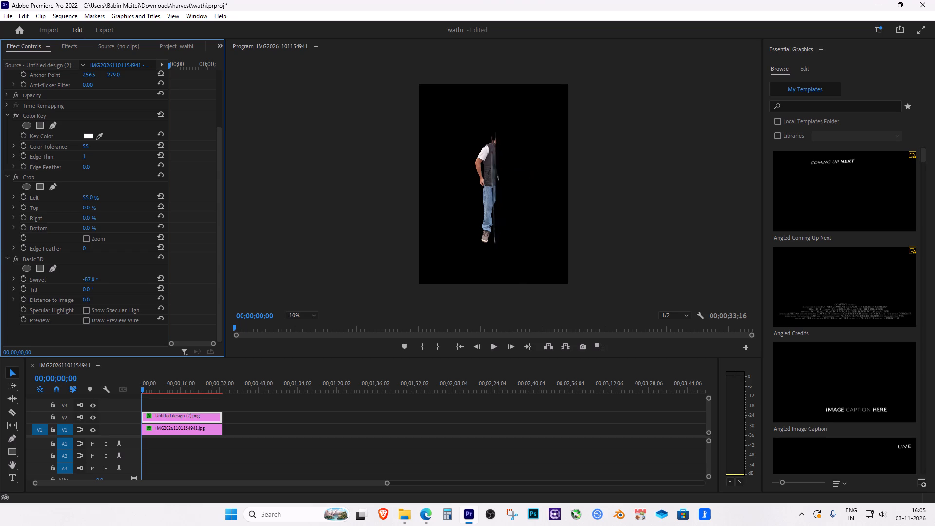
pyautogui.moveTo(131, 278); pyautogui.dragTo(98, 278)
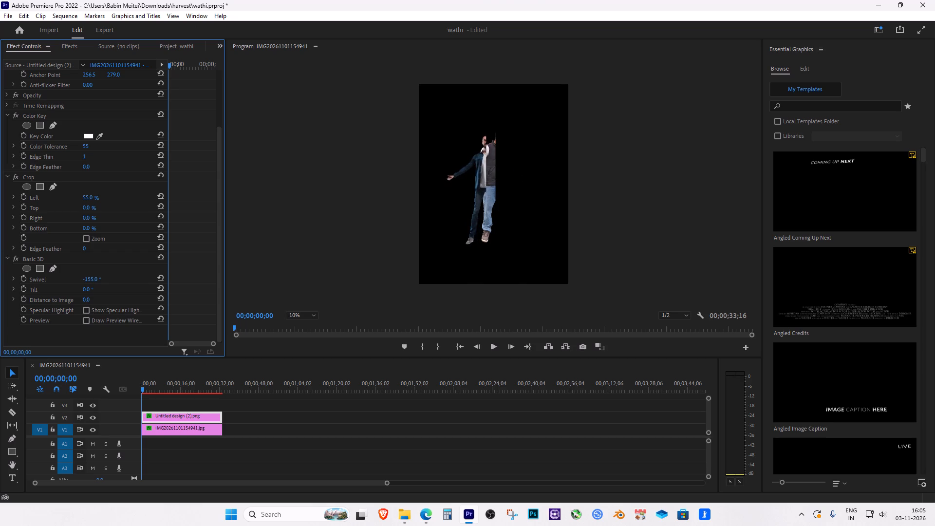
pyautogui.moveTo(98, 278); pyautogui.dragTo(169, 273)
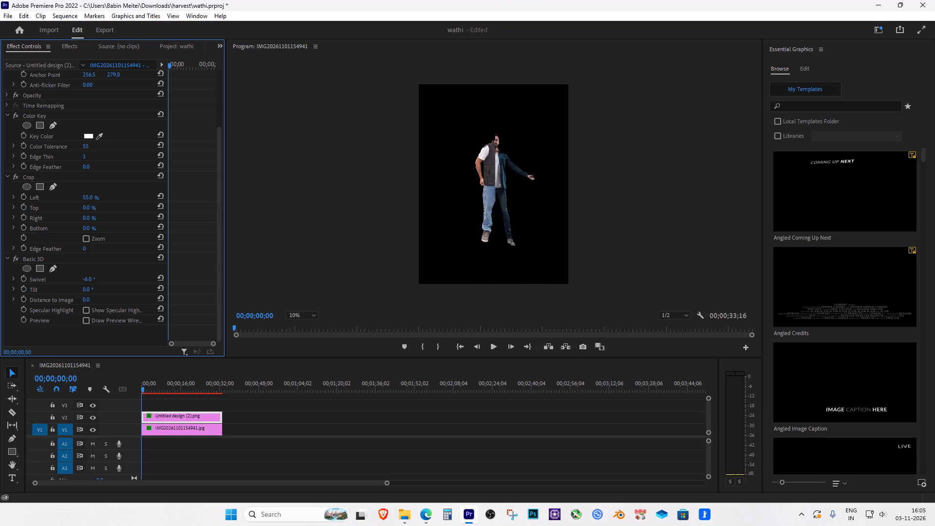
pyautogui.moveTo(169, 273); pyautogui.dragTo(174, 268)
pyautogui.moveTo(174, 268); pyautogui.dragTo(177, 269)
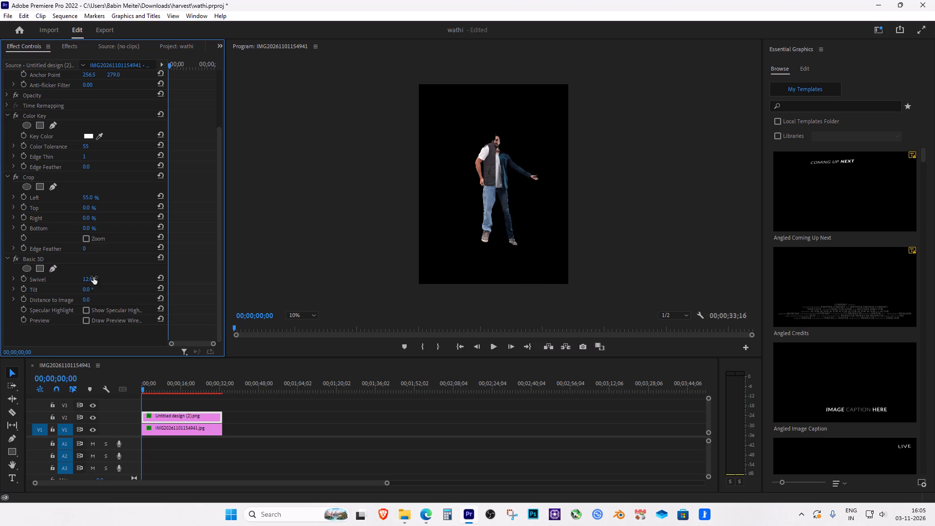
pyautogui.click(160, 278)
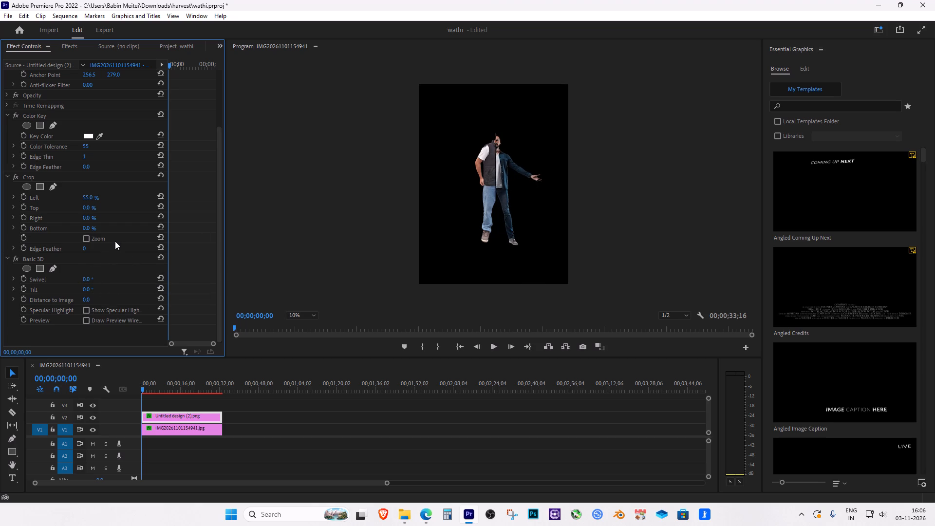
# Set the Basic 3D Swivel of the V1 man's half to about -89° so it turns edge-on.
pyautogui.click(185, 428)
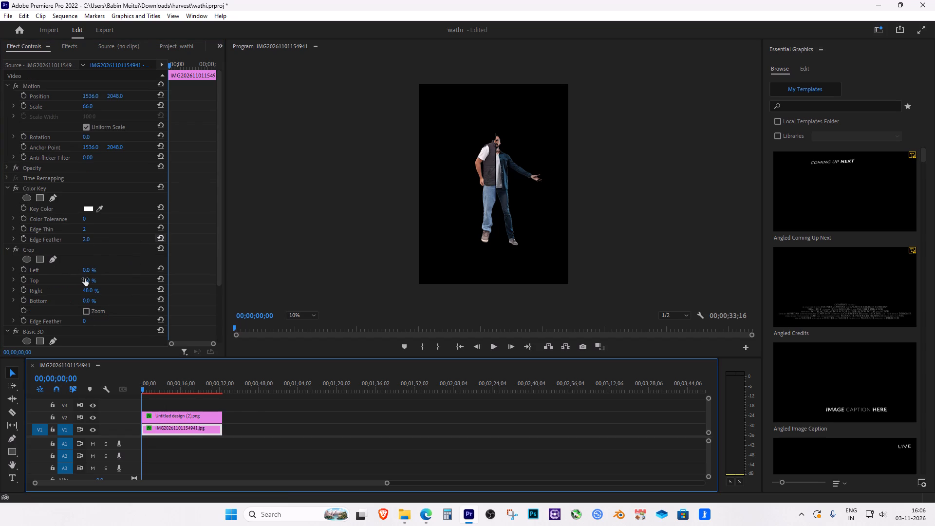
pyautogui.scroll(-4, 124, 319)
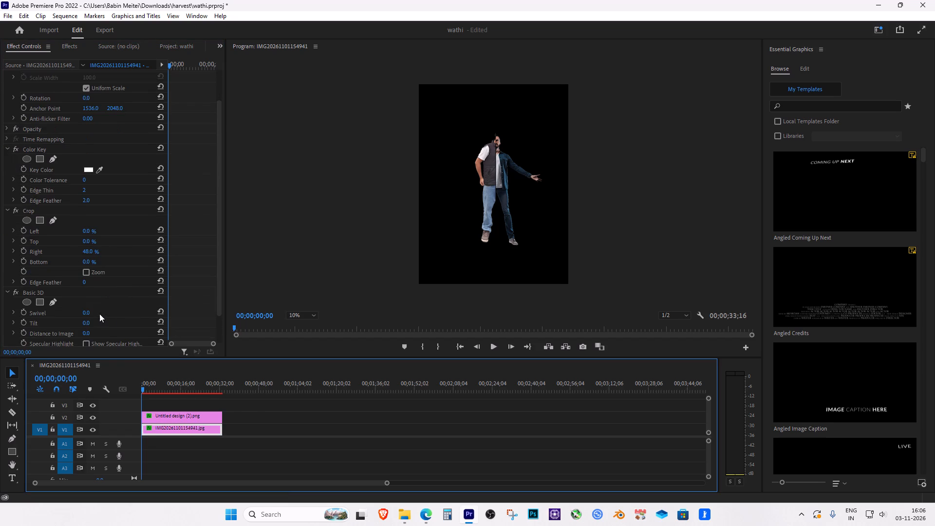
pyautogui.scroll(-5, 91, 306)
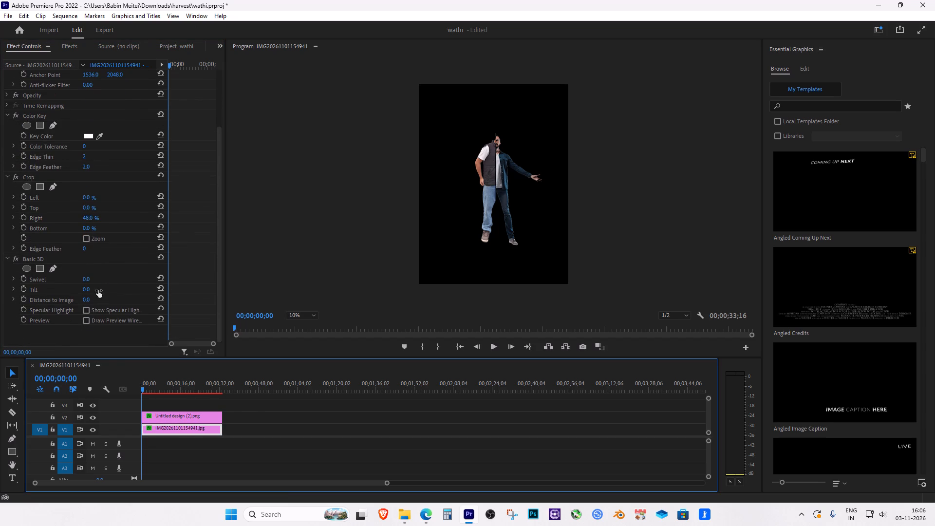
pyautogui.moveTo(84, 279); pyautogui.dragTo(85, 271)
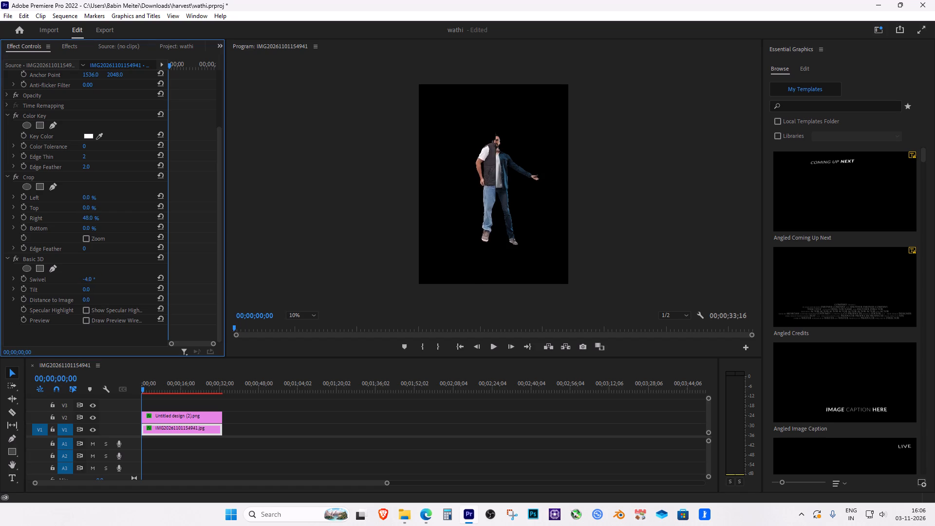
pyautogui.moveTo(85, 271); pyautogui.dragTo(61, 281)
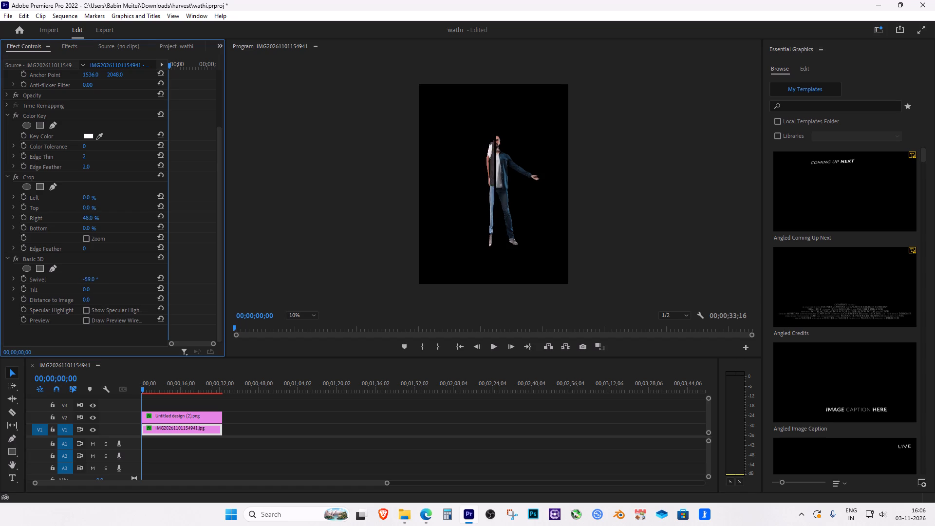
pyautogui.moveTo(61, 281); pyautogui.dragTo(58, 281)
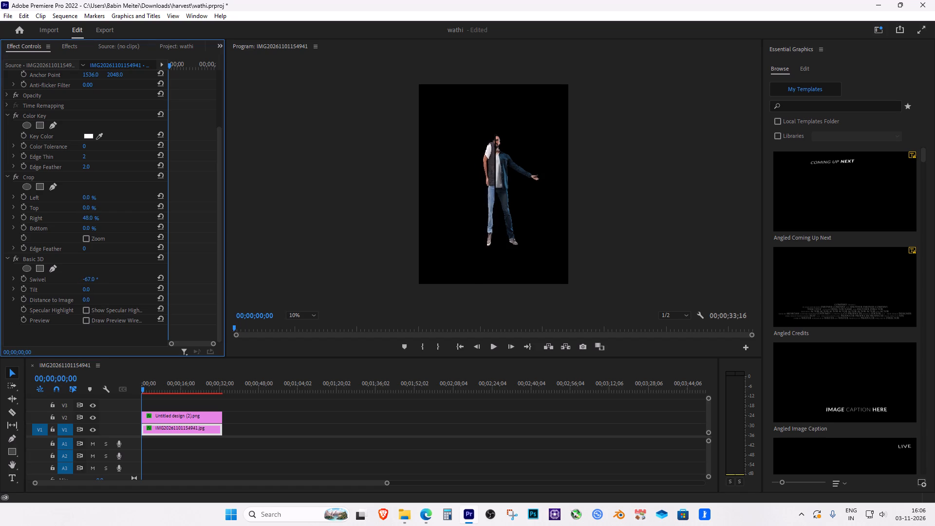
pyautogui.moveTo(58, 281); pyautogui.dragTo(63, 281)
pyautogui.moveTo(63, 281); pyautogui.dragTo(54, 281)
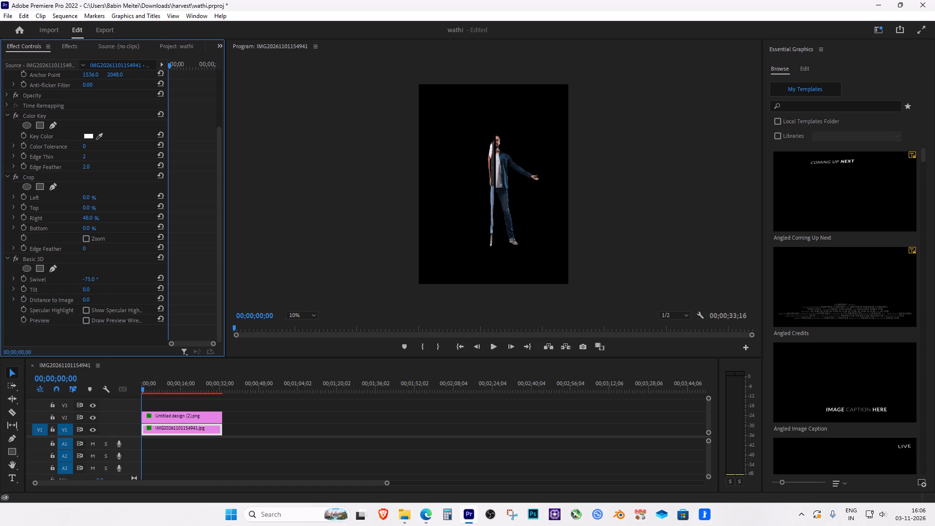
pyautogui.moveTo(54, 281); pyautogui.dragTo(47, 281)
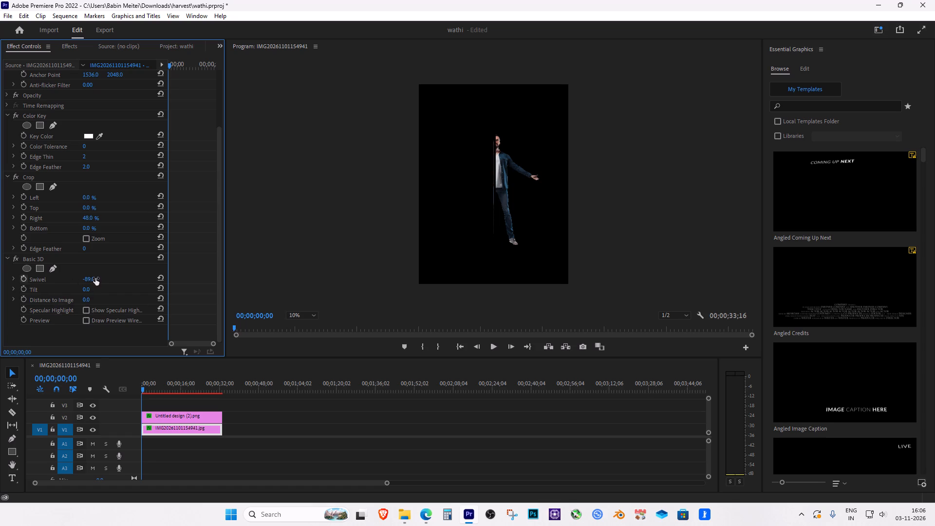
# Turn on Swivel keyframing for the V1 clip at 00;00;00;00, keeping the -89° angle.
pyautogui.click(91, 279)
pyautogui.click(98, 279)
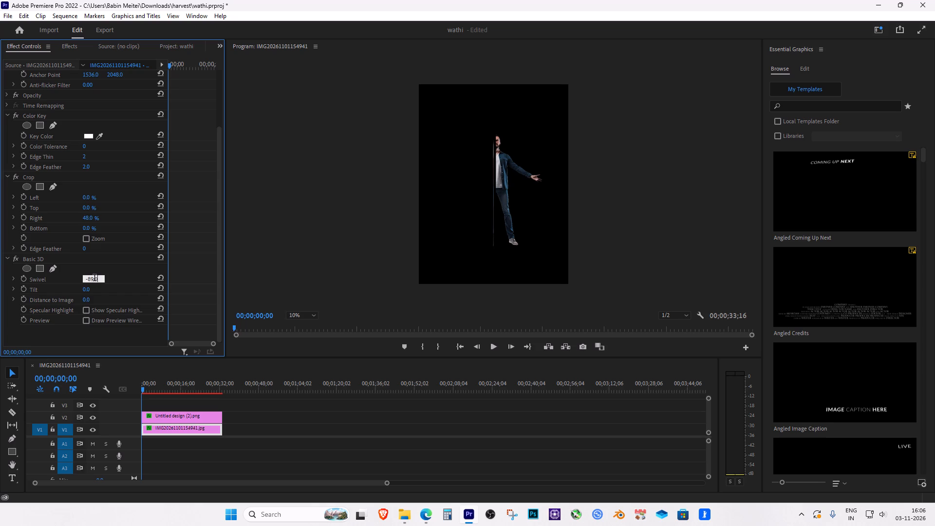
pyautogui.click(94, 279)
pyautogui.click(94, 279)
pyautogui.click(112, 279)
pyautogui.click(26, 279)
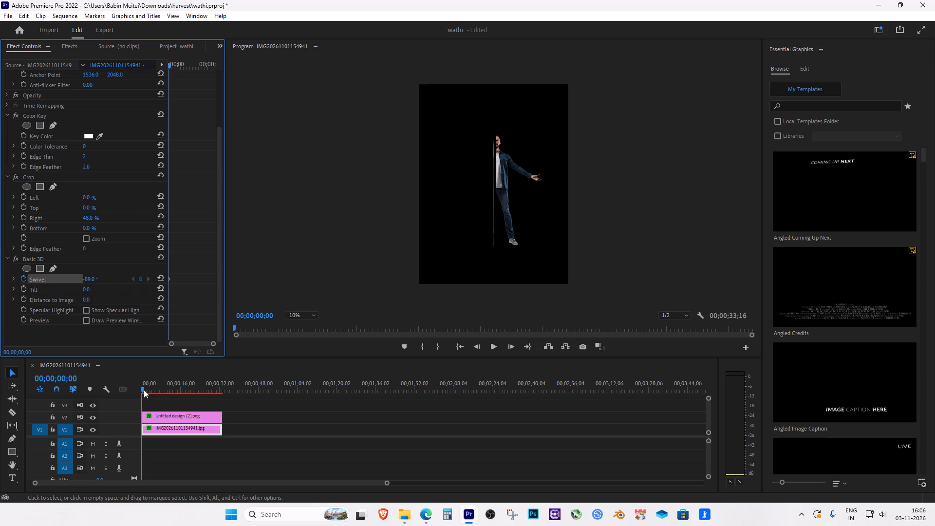
# At 00;00;15;18, add a second Swivel keyframe of about 88° to the V1 clip.
pyautogui.moveTo(144, 390); pyautogui.dragTo(181, 390)
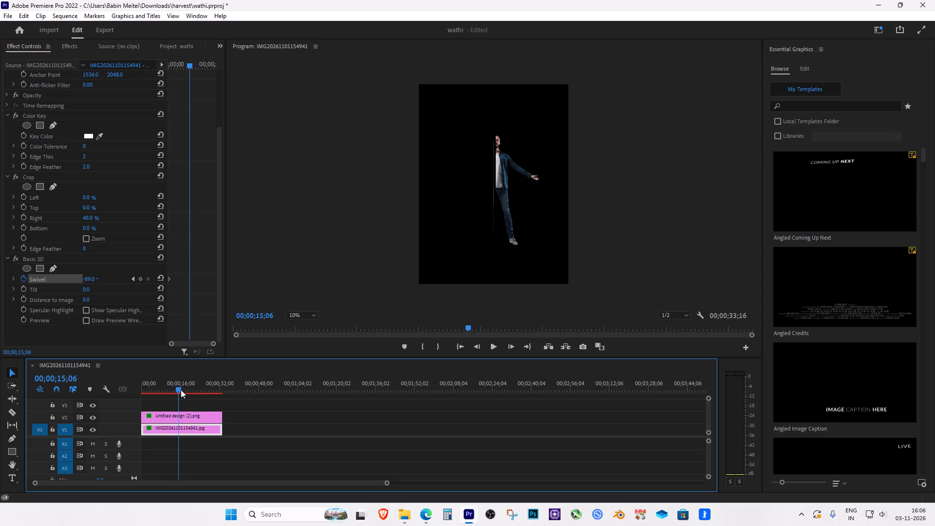
pyautogui.moveTo(181, 390); pyautogui.dragTo(182, 390)
pyautogui.moveTo(90, 280); pyautogui.dragTo(89, 281)
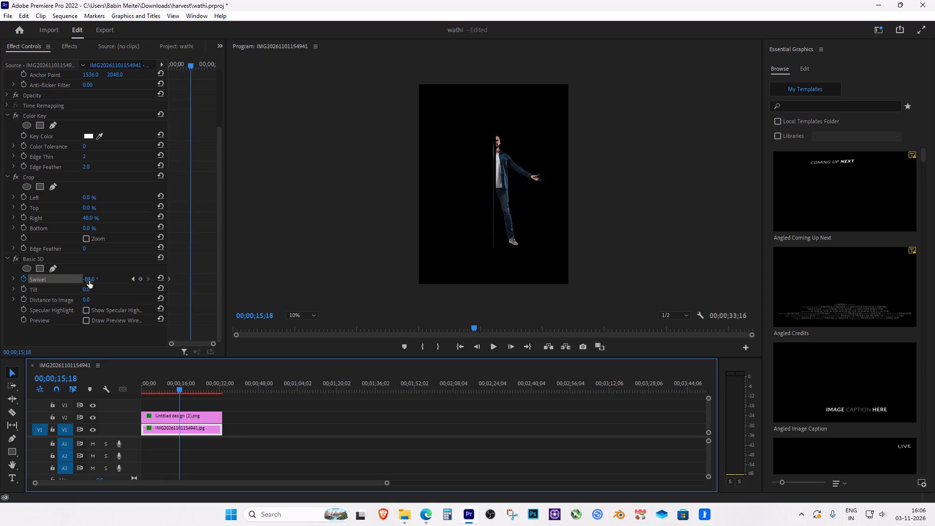
pyautogui.moveTo(89, 281); pyautogui.dragTo(53, 285)
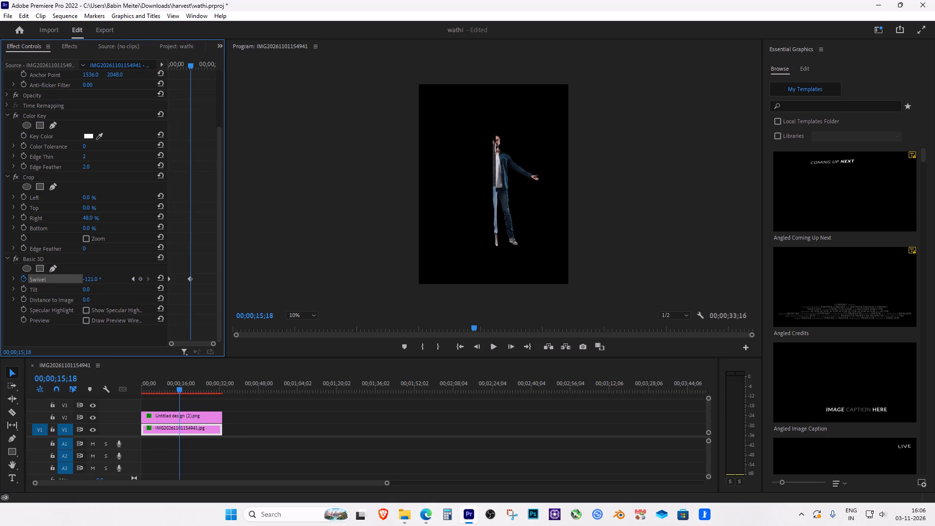
pyautogui.moveTo(53, 285); pyautogui.dragTo(100, 287)
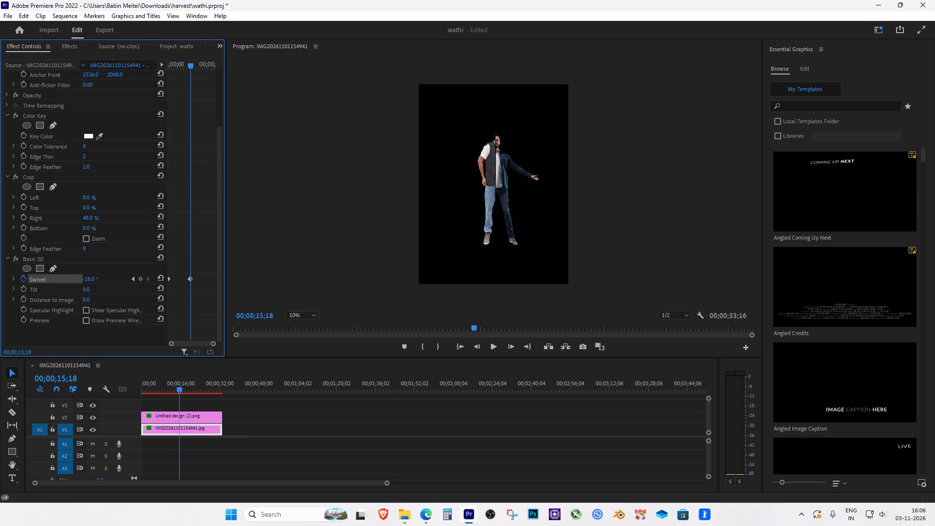
pyautogui.moveTo(100, 287); pyautogui.dragTo(131, 296)
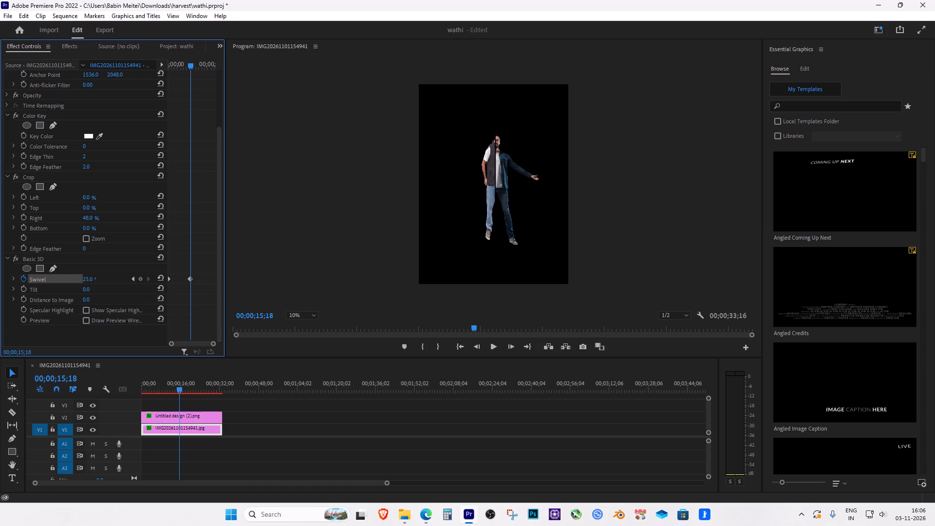
pyautogui.moveTo(131, 296); pyautogui.dragTo(79, 301)
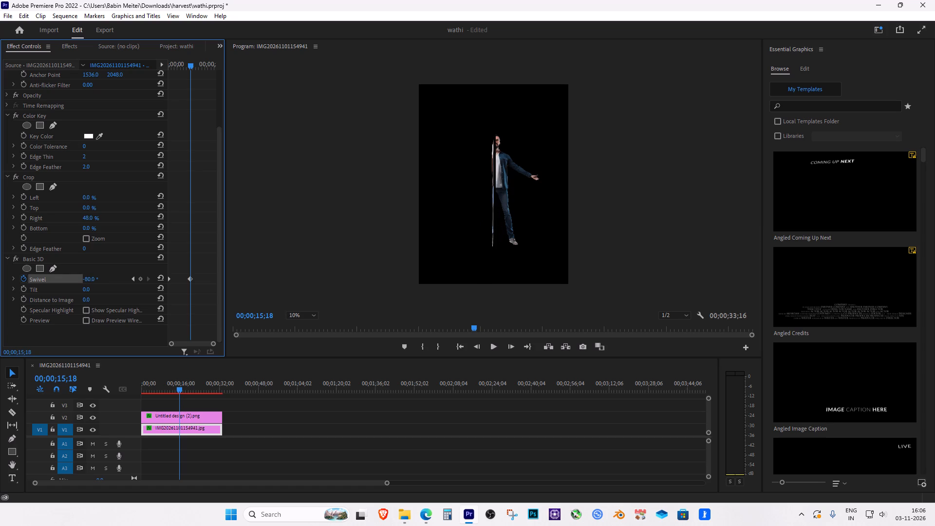
pyautogui.moveTo(79, 301); pyautogui.dragTo(135, 308)
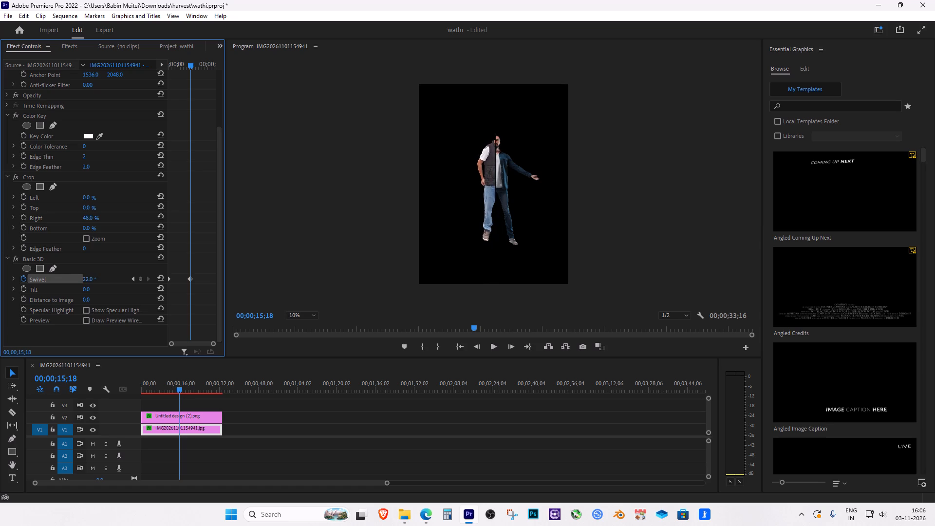
pyautogui.moveTo(135, 308); pyautogui.dragTo(180, 324)
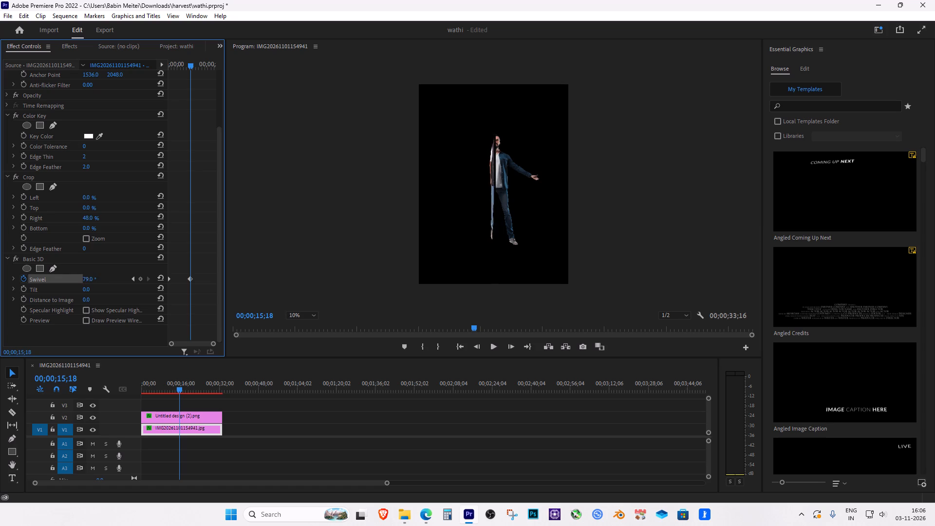
pyautogui.moveTo(180, 324); pyautogui.dragTo(186, 325)
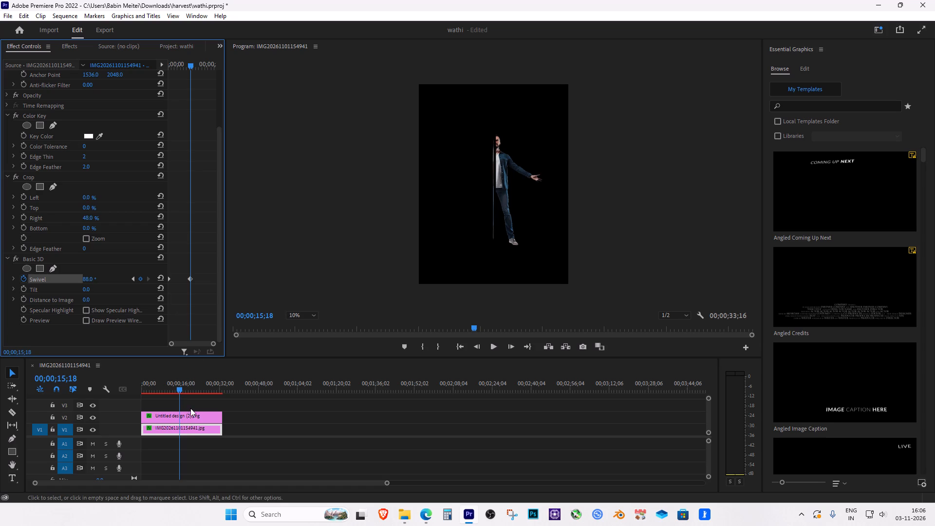
# Turn on Basic 3D Swivel keyframing for the V2 clip at 00;00;00;00 with the angle at 0.
pyautogui.click(199, 419)
pyautogui.scroll(-3, 110, 309)
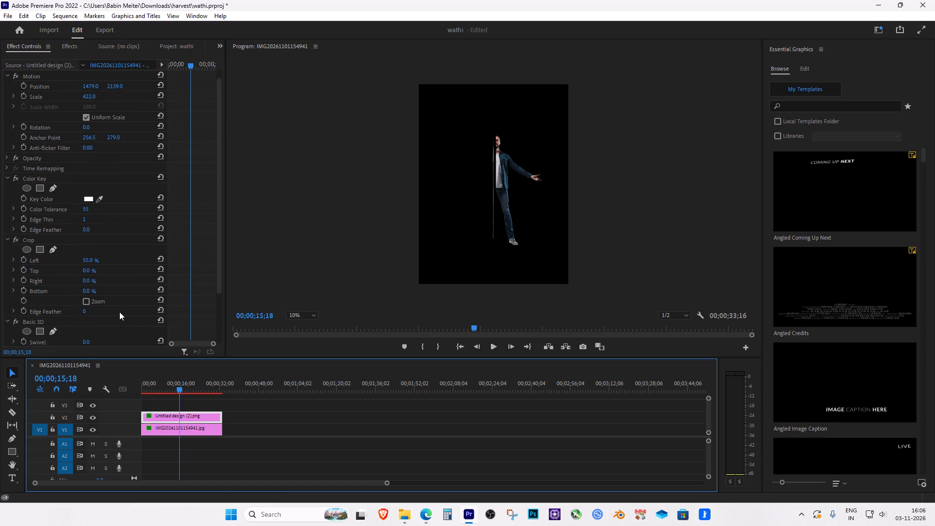
pyautogui.scroll(-10, 119, 312)
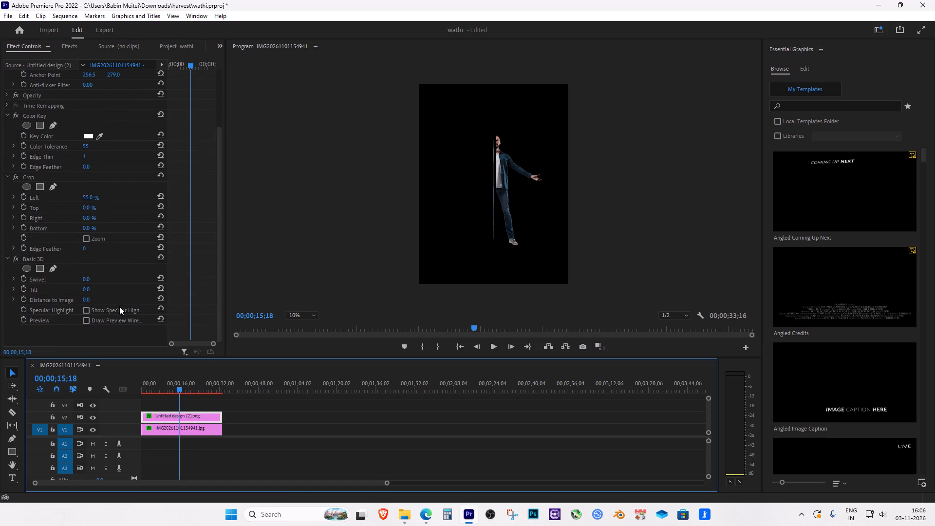
pyautogui.moveTo(181, 389); pyautogui.dragTo(128, 387)
pyautogui.moveTo(128, 387); pyautogui.dragTo(122, 386)
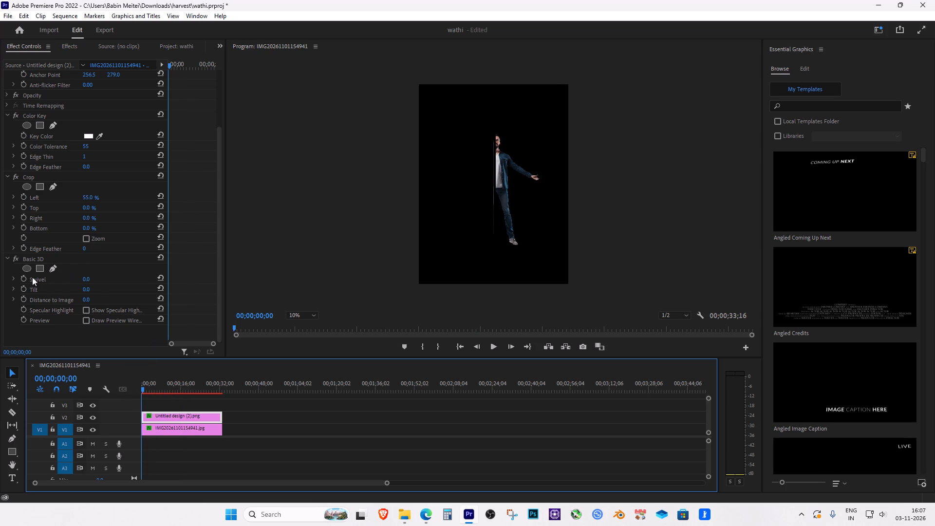
pyautogui.click(21, 278)
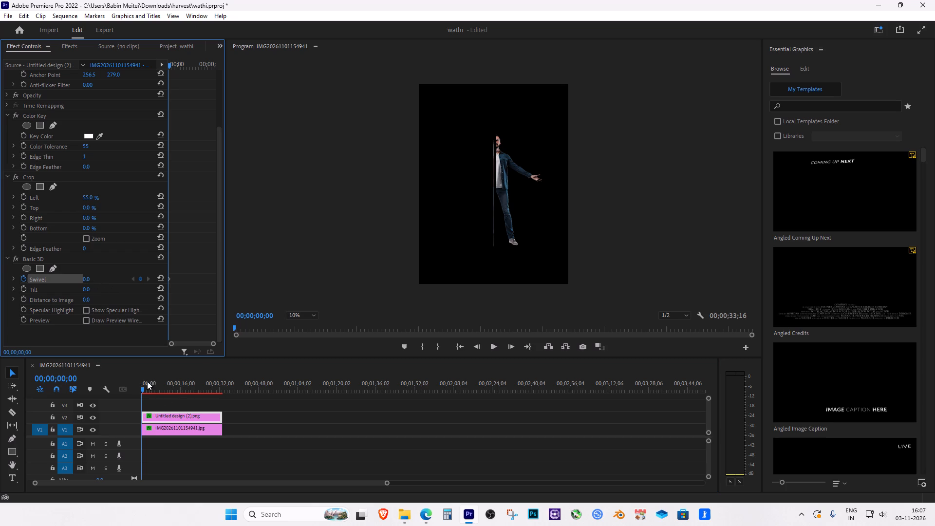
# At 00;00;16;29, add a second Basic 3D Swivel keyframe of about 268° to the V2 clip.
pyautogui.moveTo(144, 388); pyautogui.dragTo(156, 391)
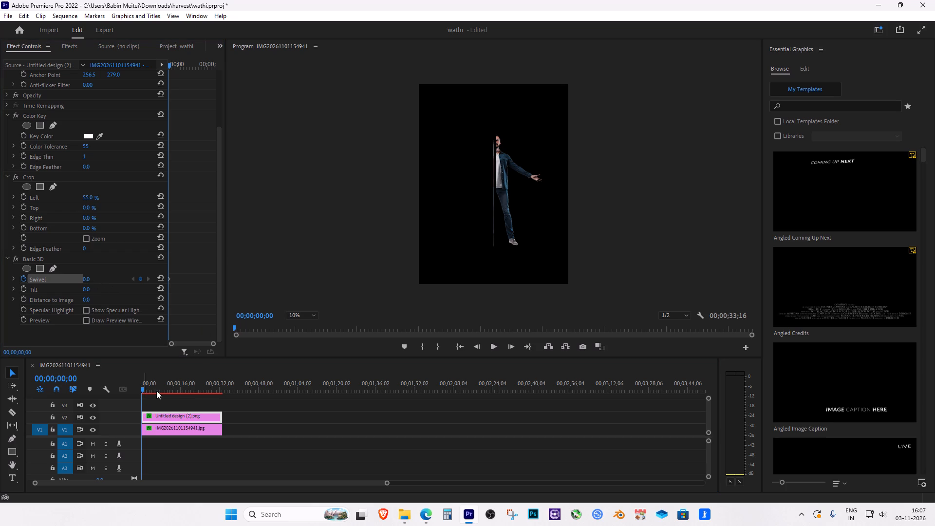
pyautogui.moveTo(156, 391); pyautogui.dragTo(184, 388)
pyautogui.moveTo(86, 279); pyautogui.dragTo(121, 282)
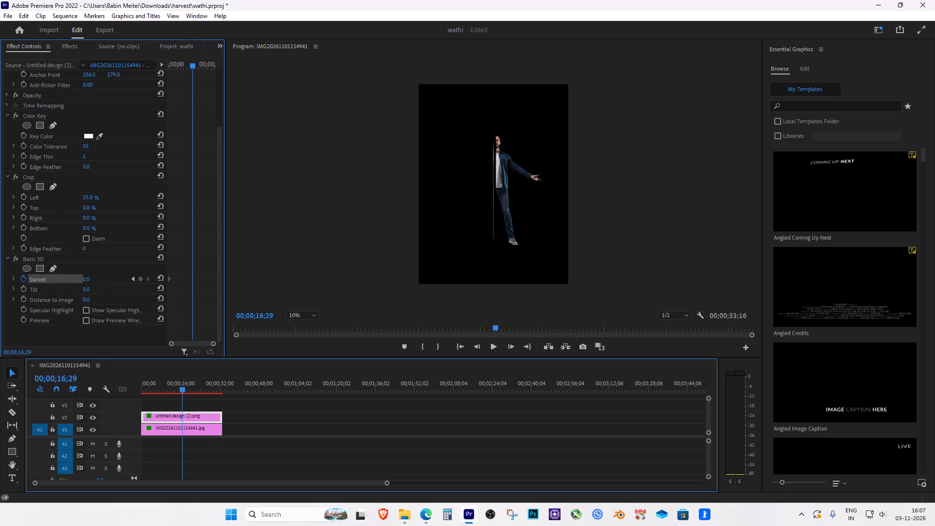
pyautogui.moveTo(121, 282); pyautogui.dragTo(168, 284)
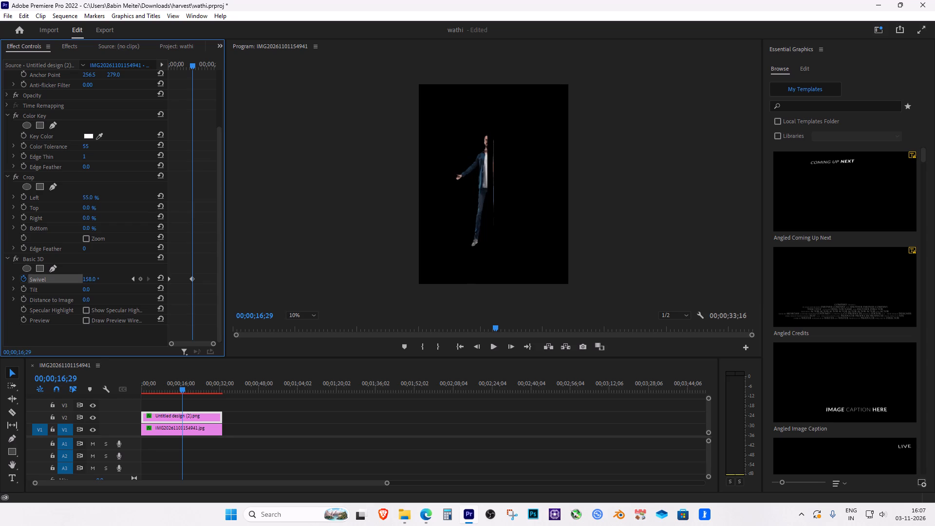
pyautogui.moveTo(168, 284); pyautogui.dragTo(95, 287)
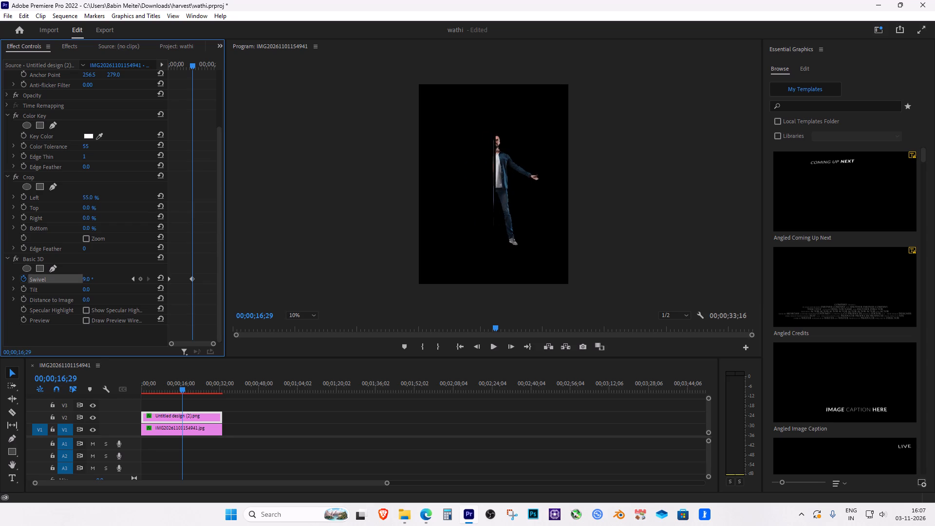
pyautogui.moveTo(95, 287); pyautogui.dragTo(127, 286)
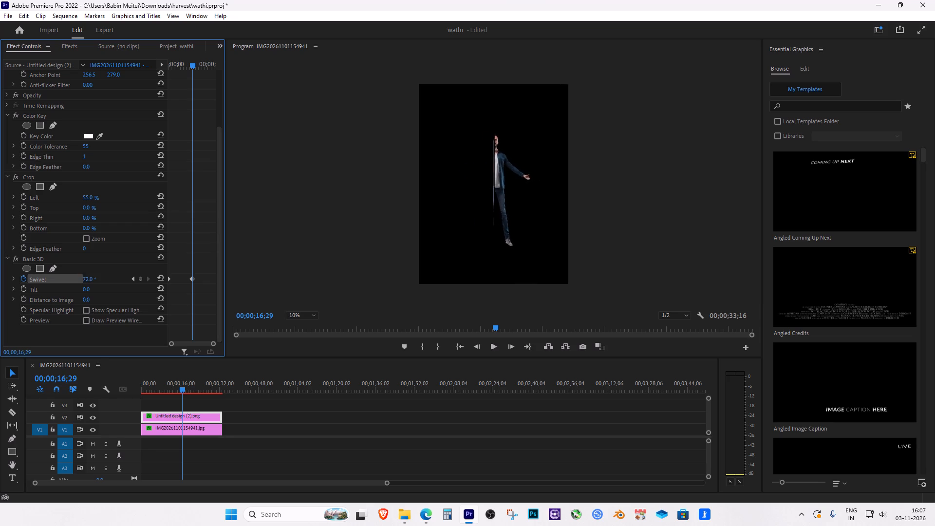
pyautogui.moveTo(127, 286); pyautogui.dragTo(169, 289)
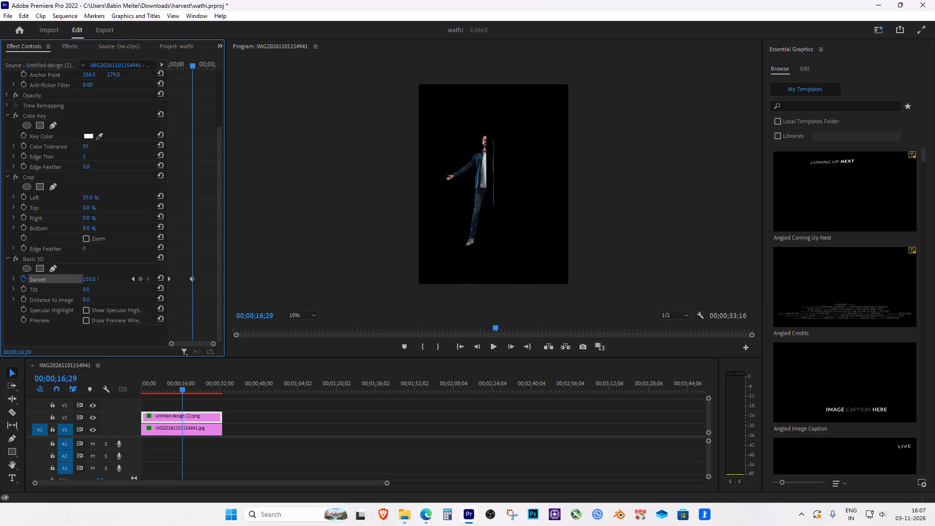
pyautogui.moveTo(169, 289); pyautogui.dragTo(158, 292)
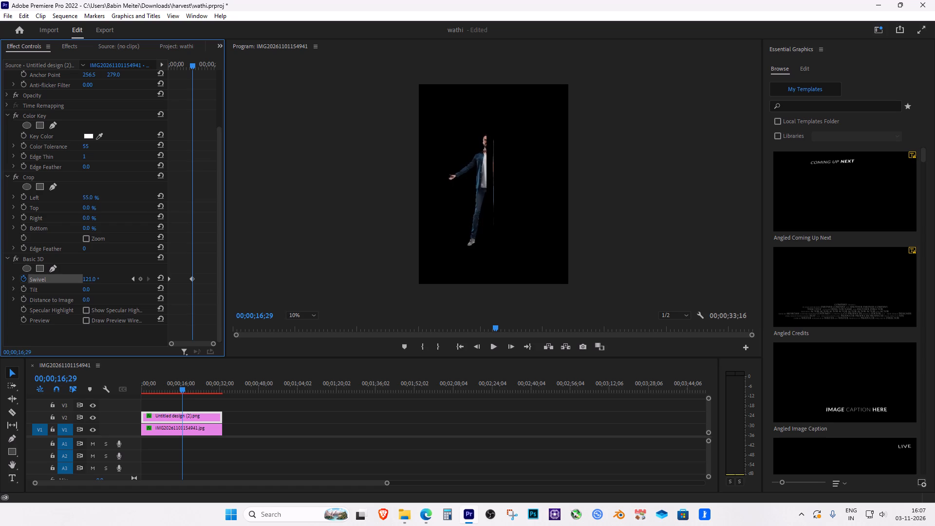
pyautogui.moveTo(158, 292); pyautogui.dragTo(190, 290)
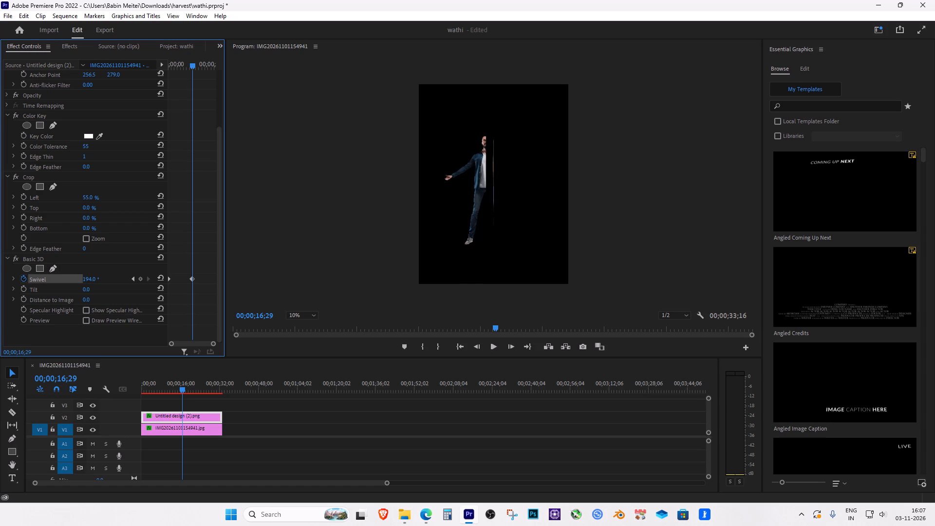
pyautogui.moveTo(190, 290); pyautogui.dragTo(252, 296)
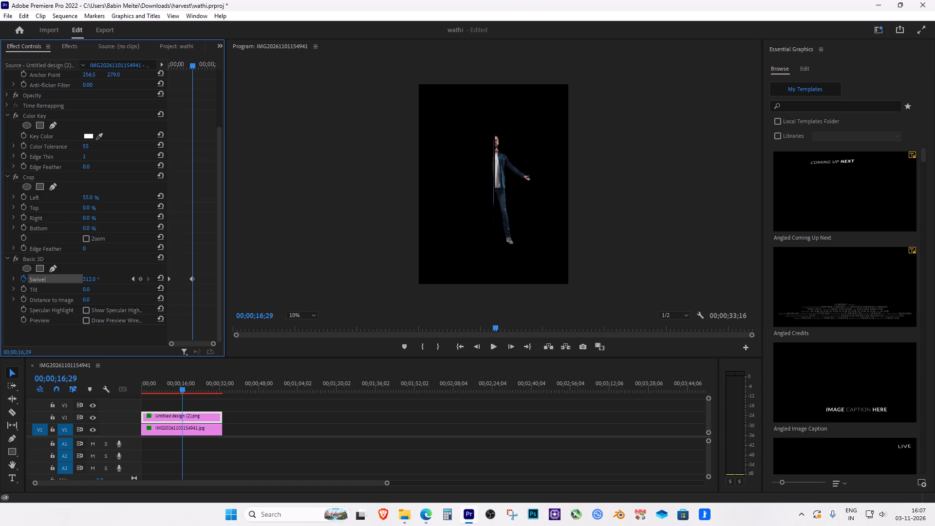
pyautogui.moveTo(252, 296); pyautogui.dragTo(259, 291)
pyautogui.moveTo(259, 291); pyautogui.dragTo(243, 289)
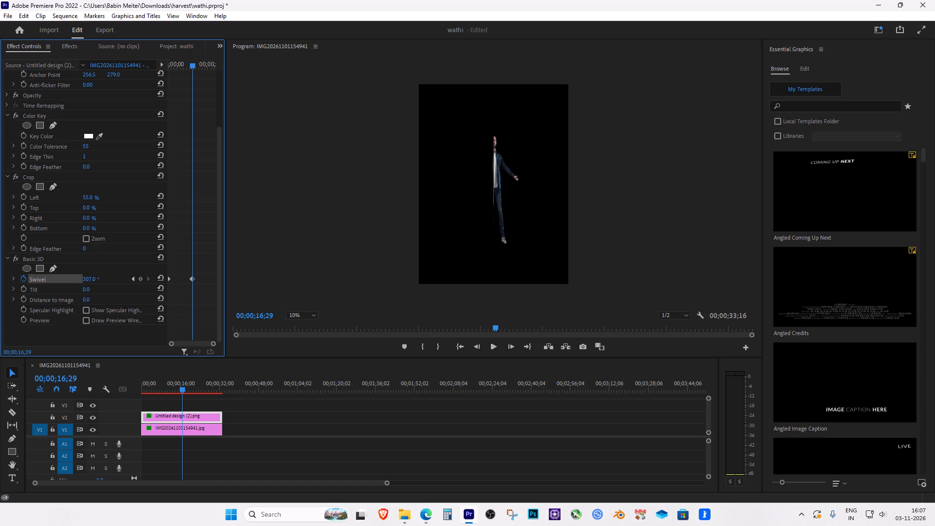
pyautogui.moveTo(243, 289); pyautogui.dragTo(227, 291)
# Play the sequence from 00;00;00;00 to review how both halves swivel.
pyautogui.moveTo(185, 385); pyautogui.dragTo(147, 380)
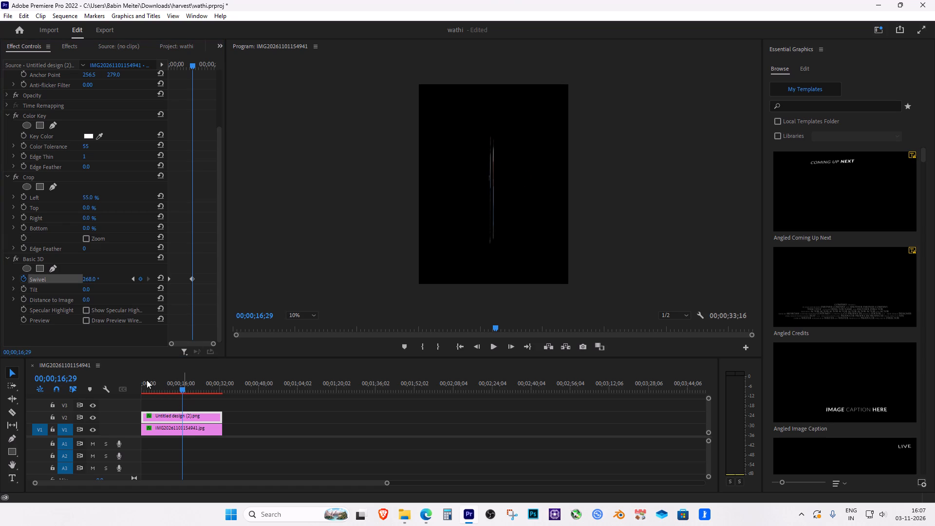
pyautogui.moveTo(147, 380); pyautogui.dragTo(114, 378)
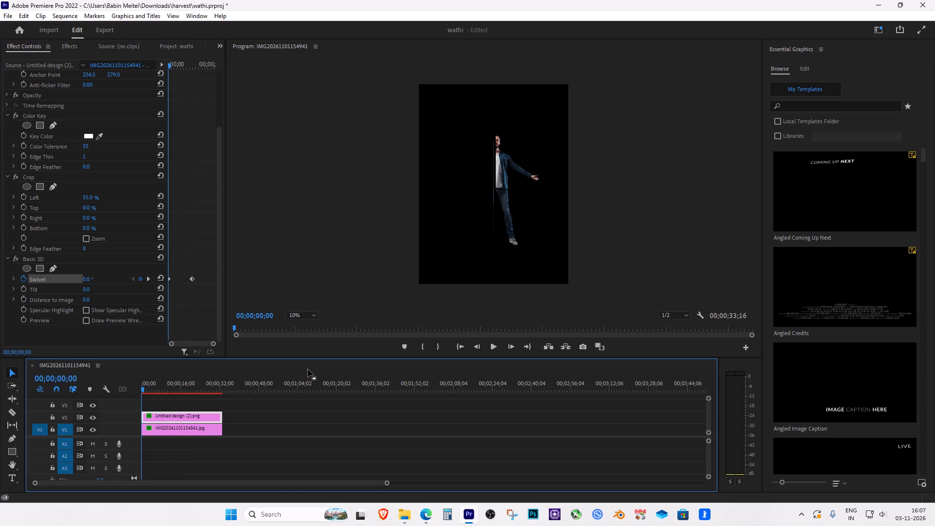
pyautogui.press('space')
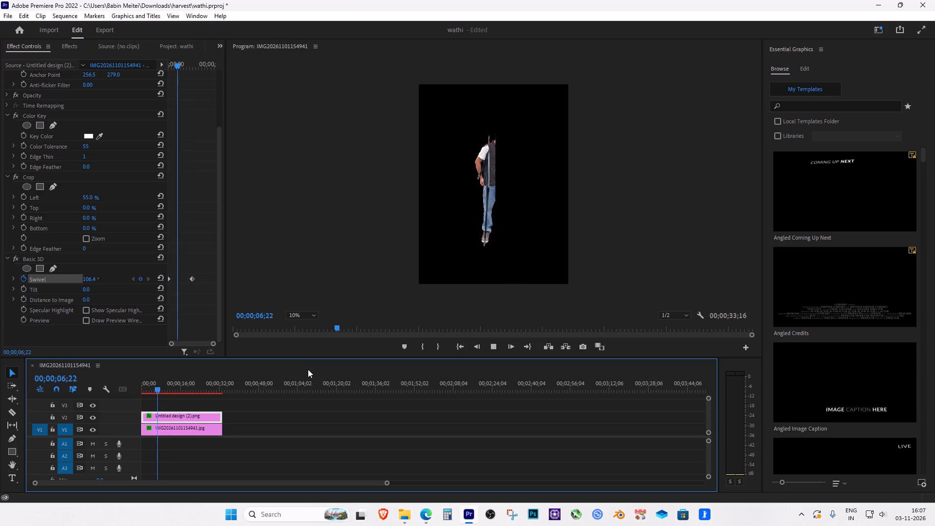
pyautogui.press('space')
pyautogui.press('space')
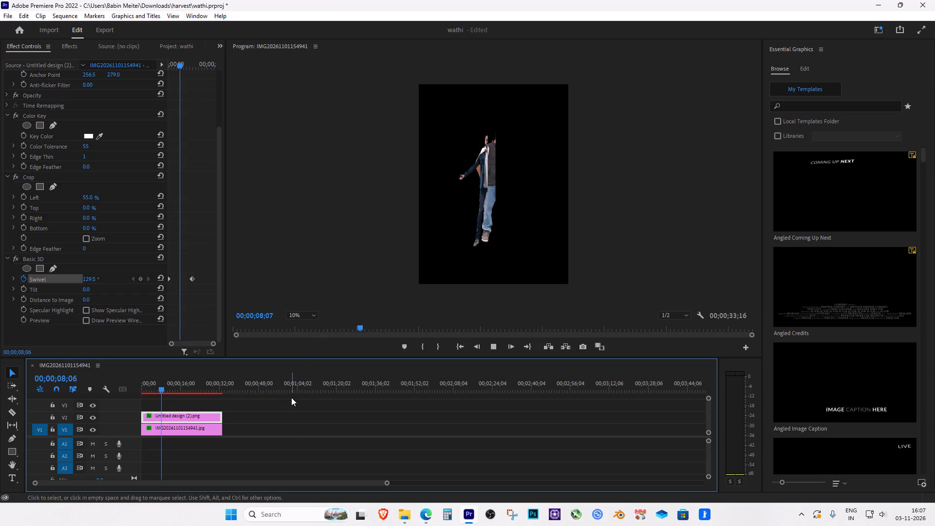
pyautogui.press('space')
pyautogui.press('space')
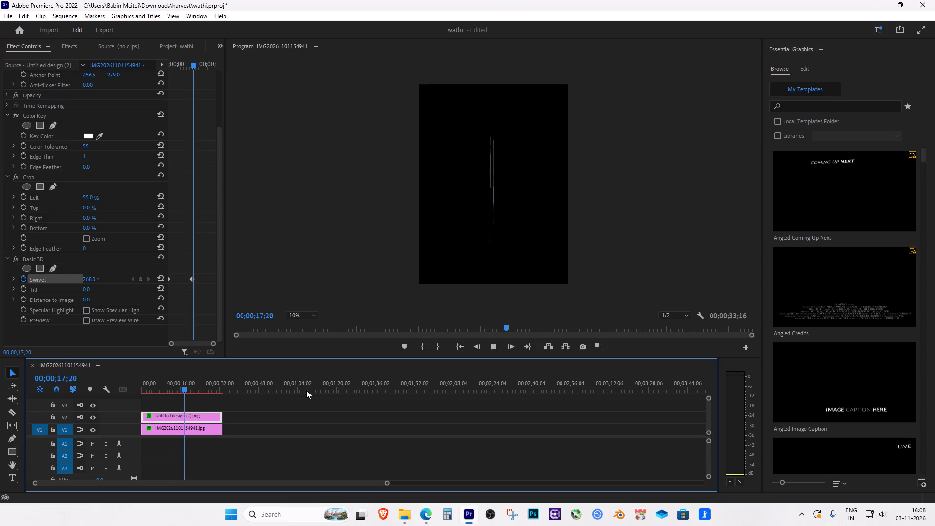
pyautogui.press('space')
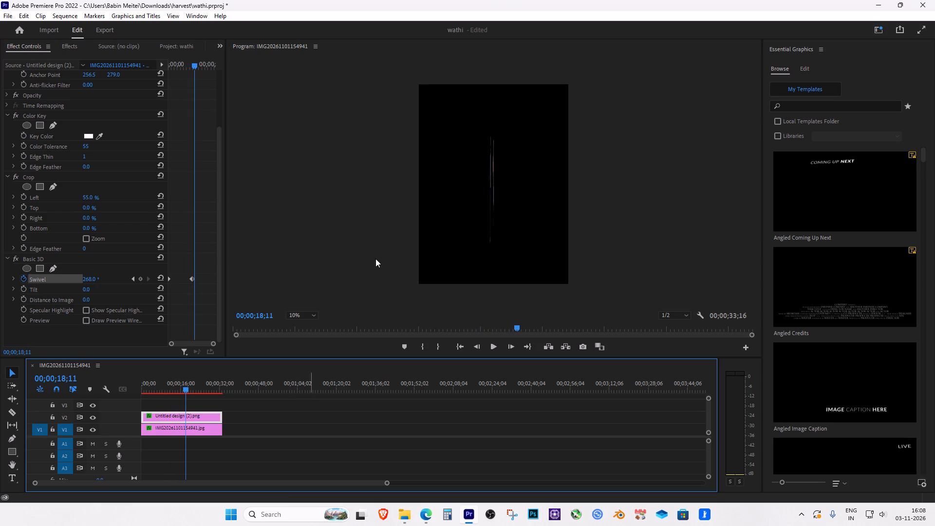
# Delete both Swivel keyframes of the V2 clip.
pyautogui.moveTo(202, 288); pyautogui.dragTo(180, 265)
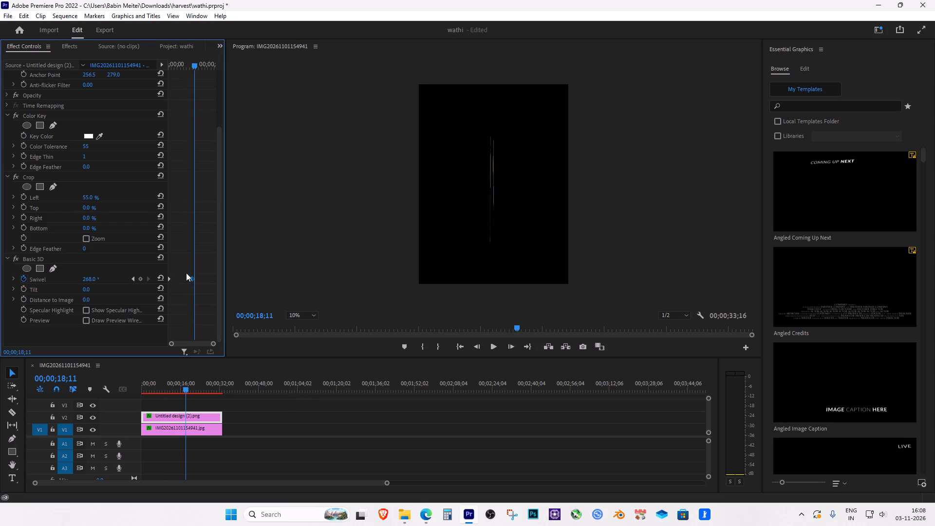
pyautogui.click(199, 288)
pyautogui.moveTo(201, 296); pyautogui.dragTo(161, 269)
pyautogui.press('Delete')
# Delete both Swivel keyframes of the V1 clip.
pyautogui.click(185, 430)
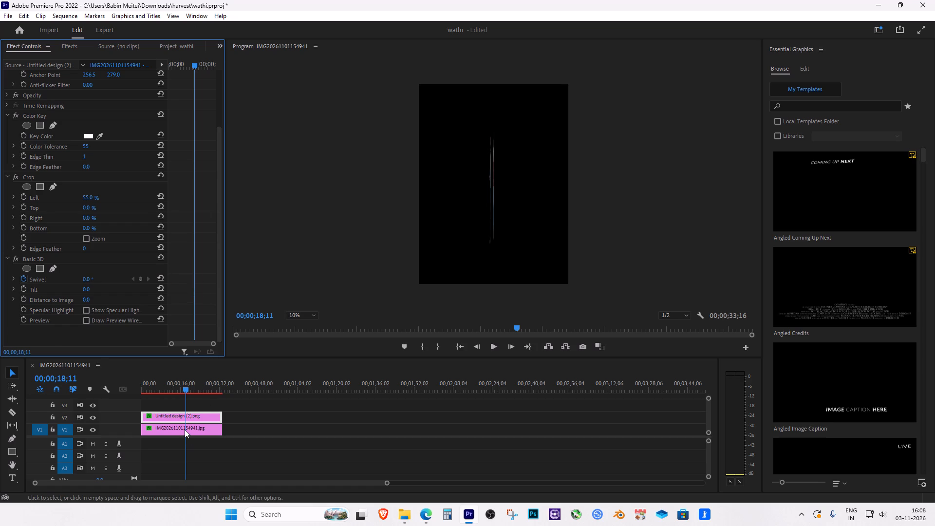
pyautogui.scroll(-2, 202, 301)
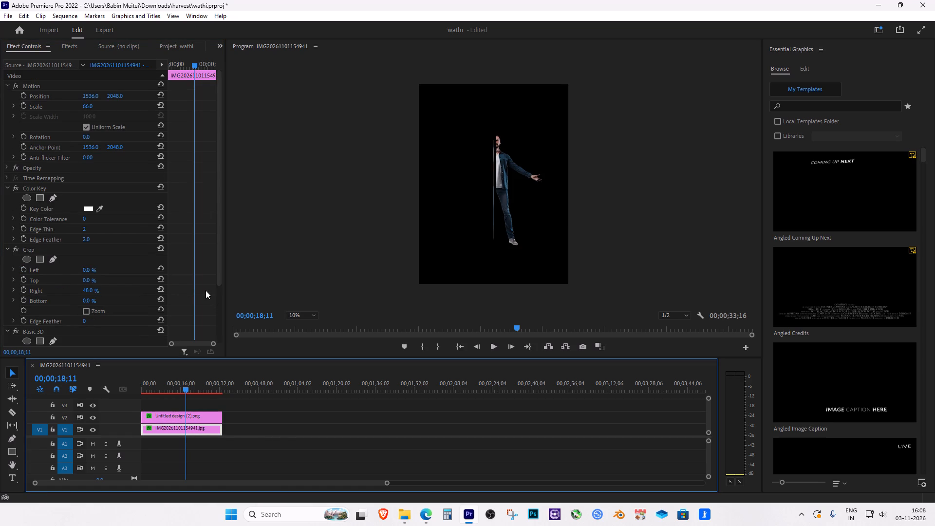
pyautogui.scroll(-7, 201, 302)
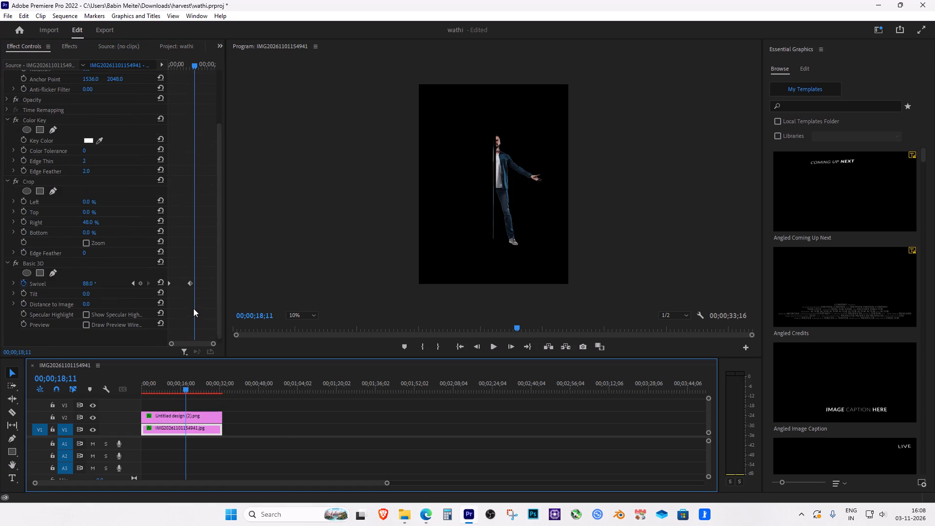
pyautogui.moveTo(197, 303); pyautogui.dragTo(168, 269)
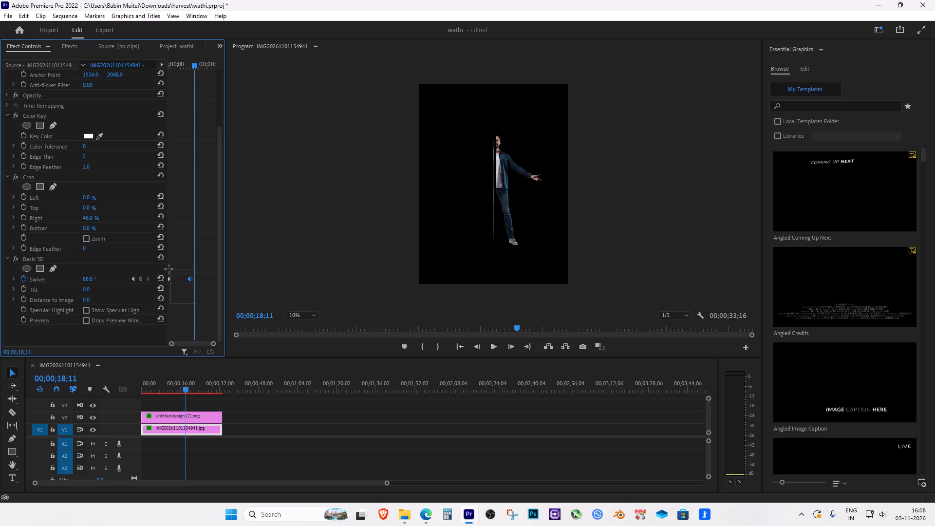
pyautogui.moveTo(168, 269); pyautogui.dragTo(160, 272)
pyautogui.press('Delete')
# Add a Swivel keyframe to the V1 clip at 00;00;00;00 and reset its angle to 0°.
pyautogui.moveTo(187, 385); pyautogui.dragTo(160, 386)
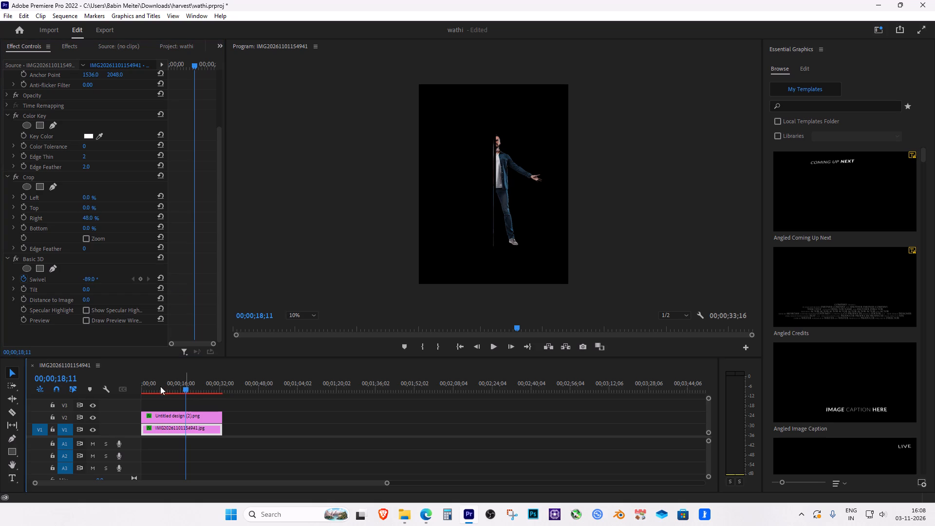
pyautogui.moveTo(160, 386); pyautogui.dragTo(126, 387)
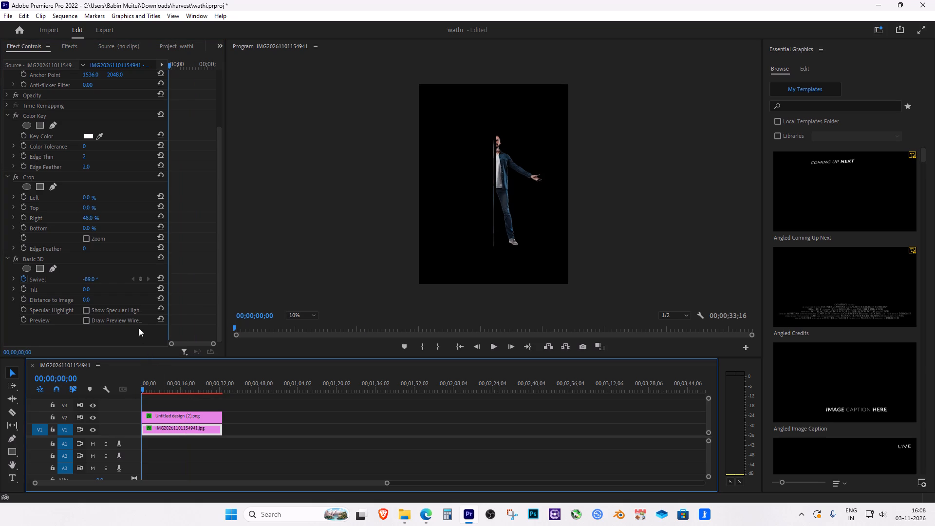
pyautogui.click(142, 280)
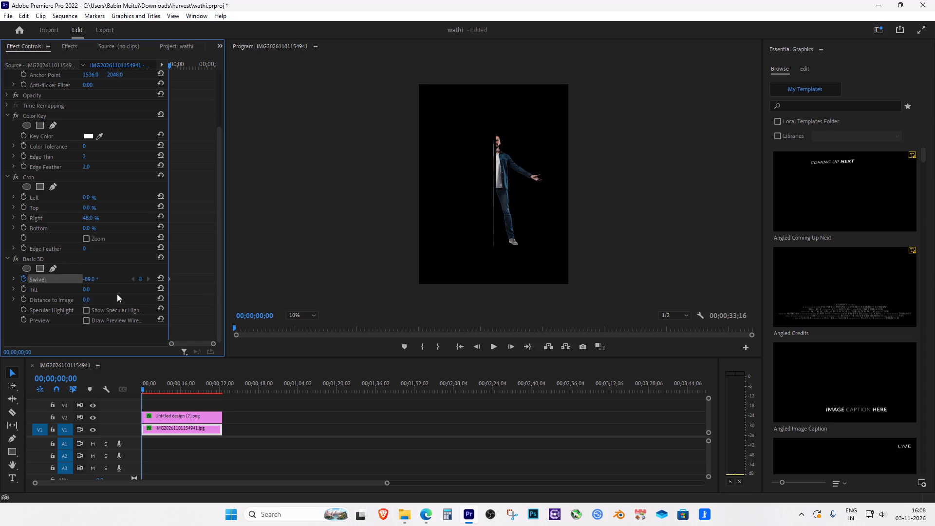
pyautogui.click(158, 279)
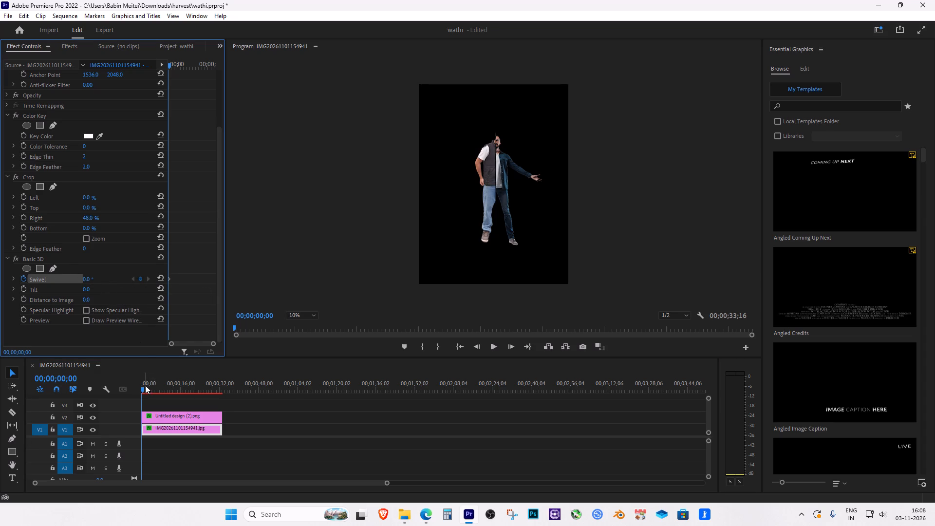
# Add a Swivel keyframe of about 177° to the V1 clip at 00;00;16;06.
pyautogui.moveTo(144, 389); pyautogui.dragTo(153, 388)
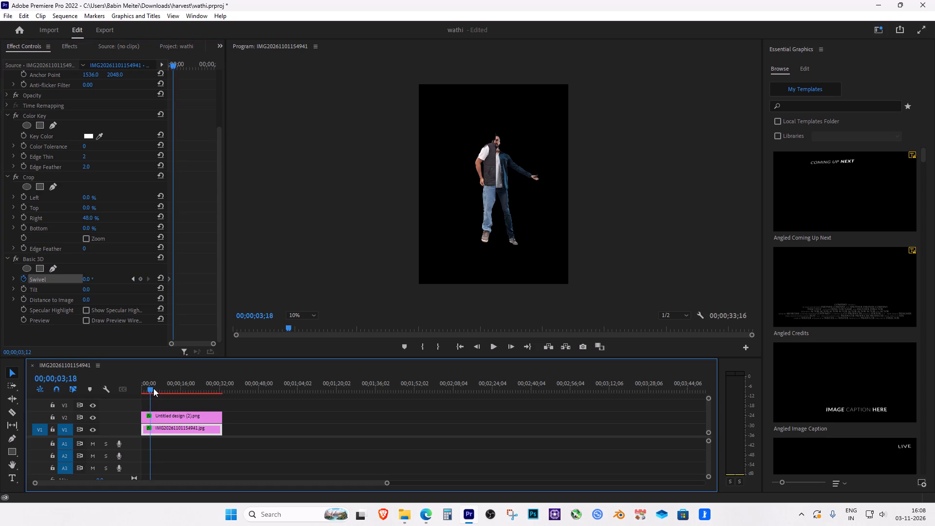
pyautogui.moveTo(153, 388); pyautogui.dragTo(183, 383)
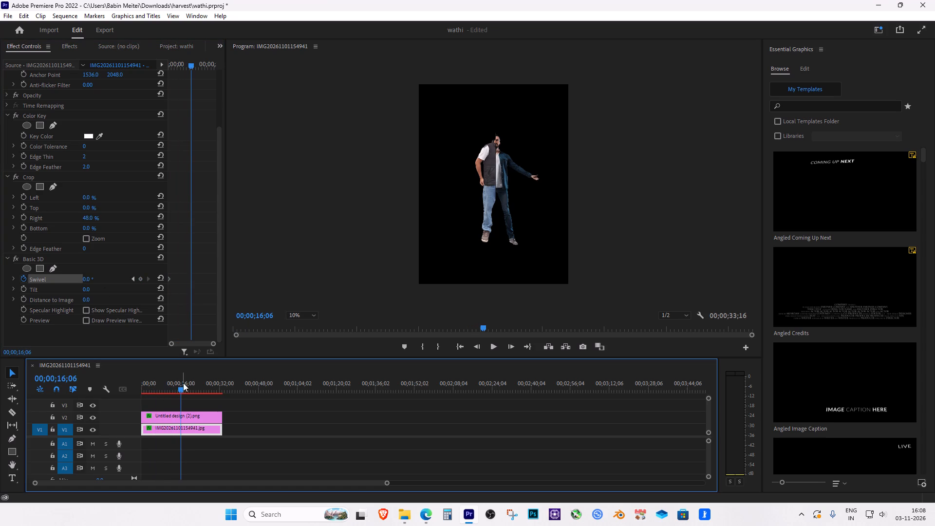
pyautogui.moveTo(89, 280); pyautogui.dragTo(67, 276)
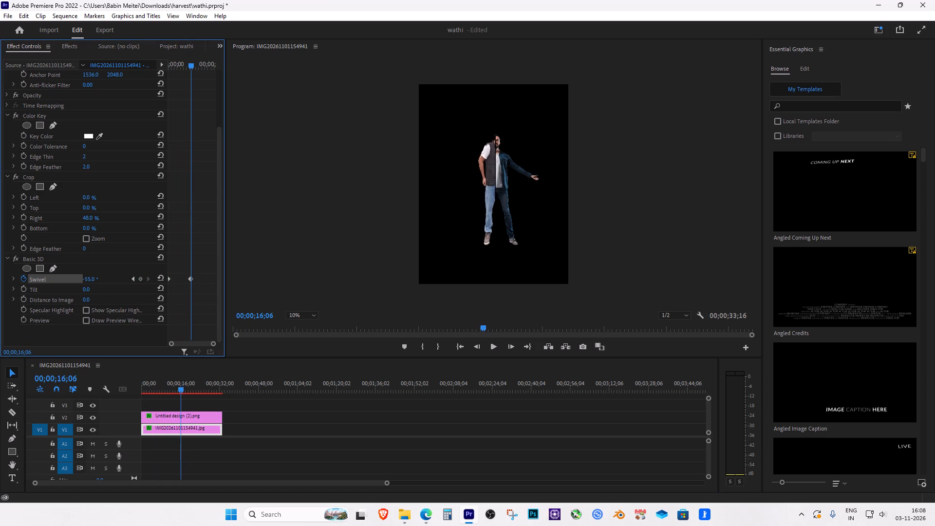
pyautogui.moveTo(67, 276); pyautogui.dragTo(95, 277)
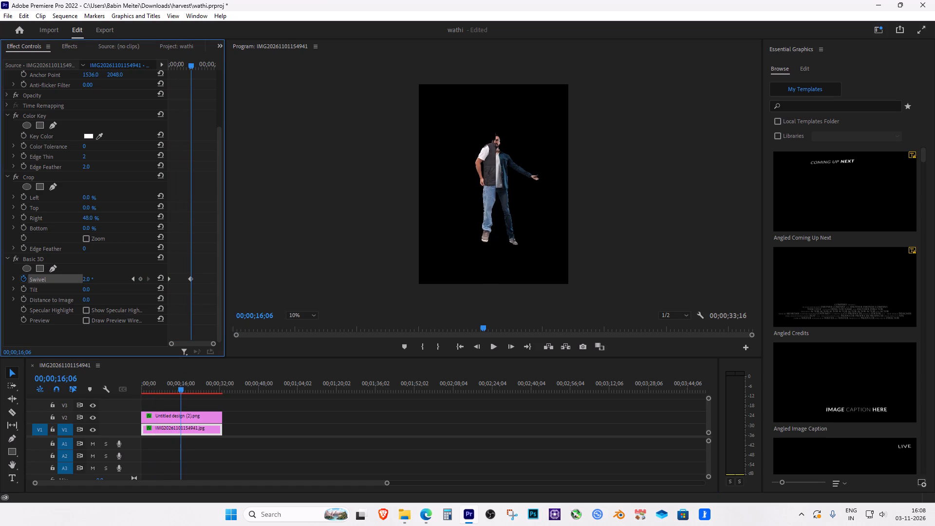
pyautogui.moveTo(95, 277); pyautogui.dragTo(99, 277)
pyautogui.moveTo(99, 277); pyautogui.dragTo(155, 285)
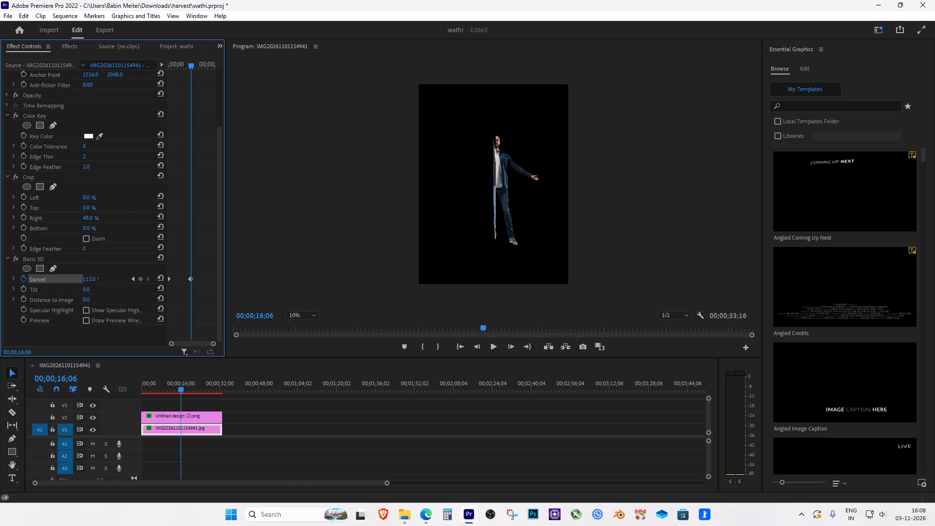
pyautogui.moveTo(155, 285); pyautogui.dragTo(154, 285)
pyautogui.moveTo(154, 285); pyautogui.dragTo(174, 289)
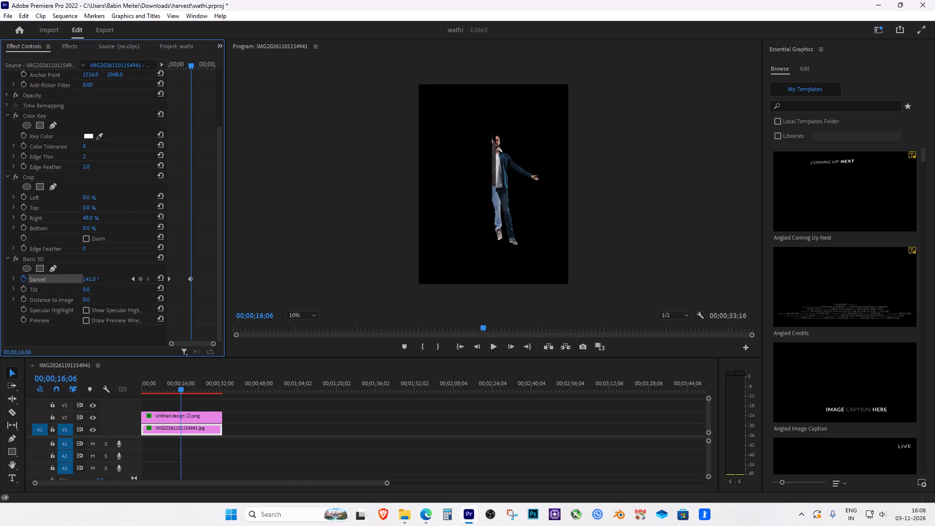
pyautogui.moveTo(174, 289); pyautogui.dragTo(197, 296)
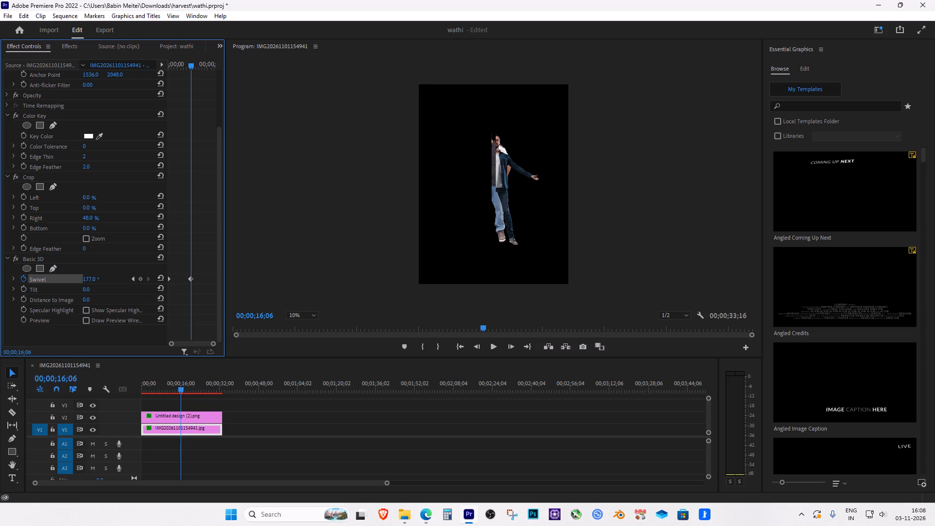
pyautogui.moveTo(197, 296); pyautogui.dragTo(197, 297)
# Add a Swivel keyframe of 0° to the V2 clip at 00;00;00;00.
pyautogui.click(185, 419)
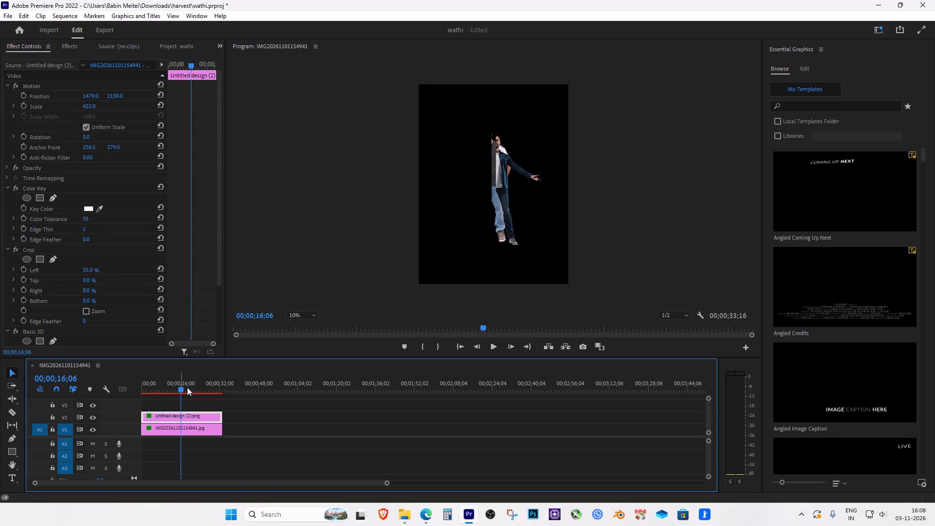
pyautogui.moveTo(182, 386); pyautogui.dragTo(132, 389)
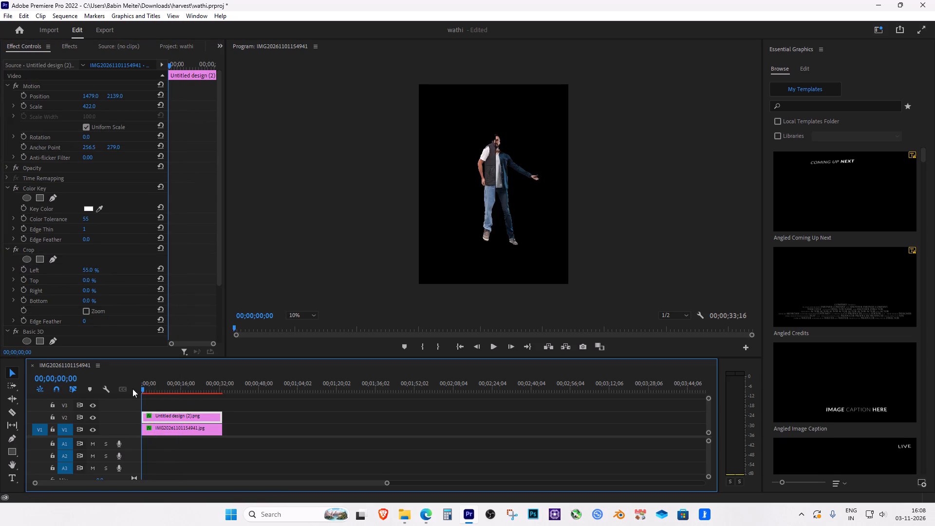
pyautogui.moveTo(132, 389); pyautogui.dragTo(125, 388)
pyautogui.scroll(-9, 185, 281)
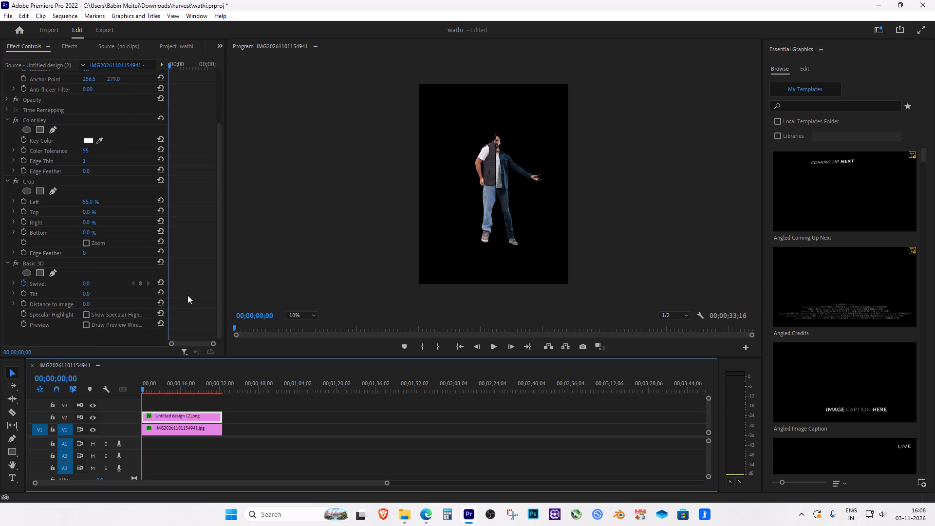
pyautogui.scroll(-3, 187, 295)
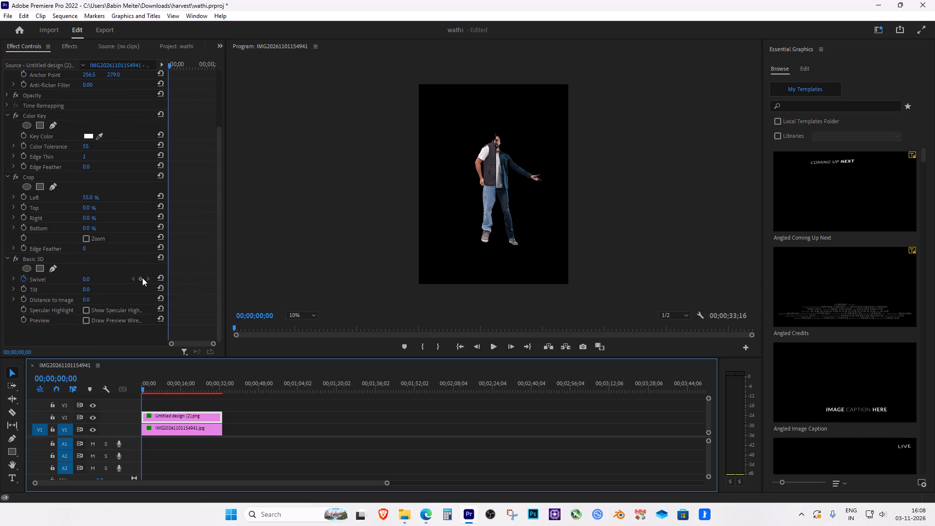
pyautogui.click(142, 278)
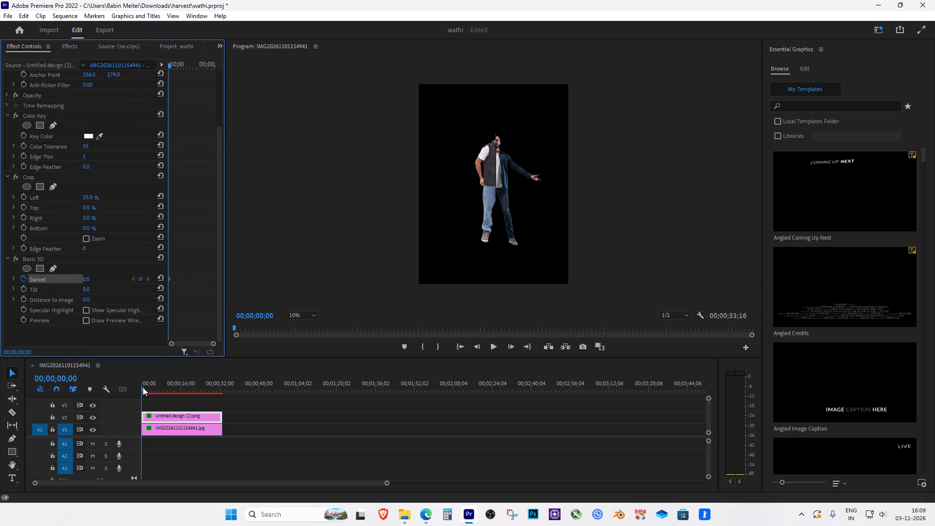
# Add a Swivel keyframe of 270° to the V2 clip at 00;00;16;00.
pyautogui.moveTo(145, 388); pyautogui.dragTo(179, 390)
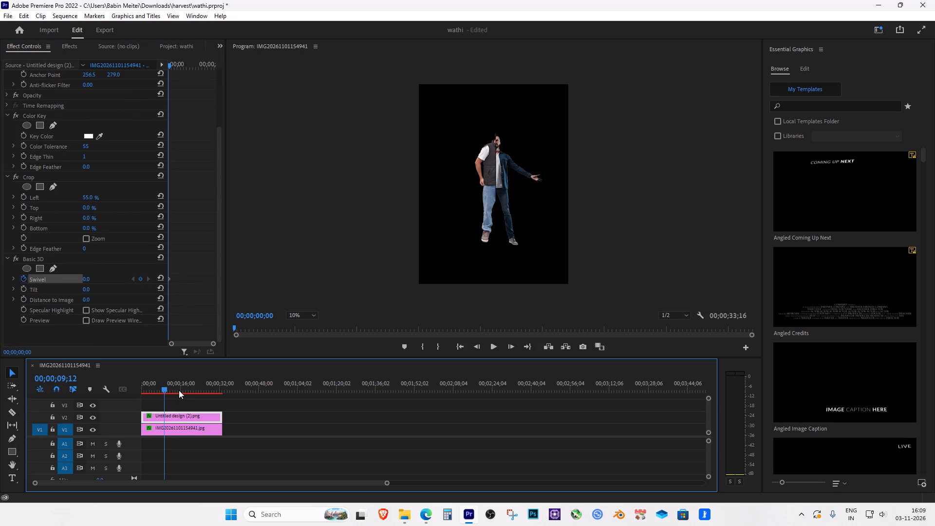
pyautogui.moveTo(179, 390); pyautogui.dragTo(181, 390)
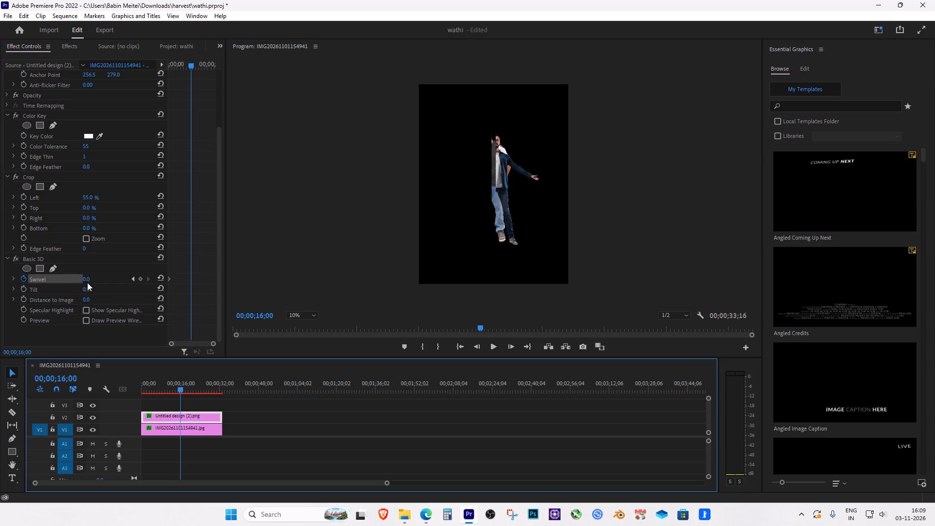
pyautogui.moveTo(87, 281); pyautogui.dragTo(147, 278)
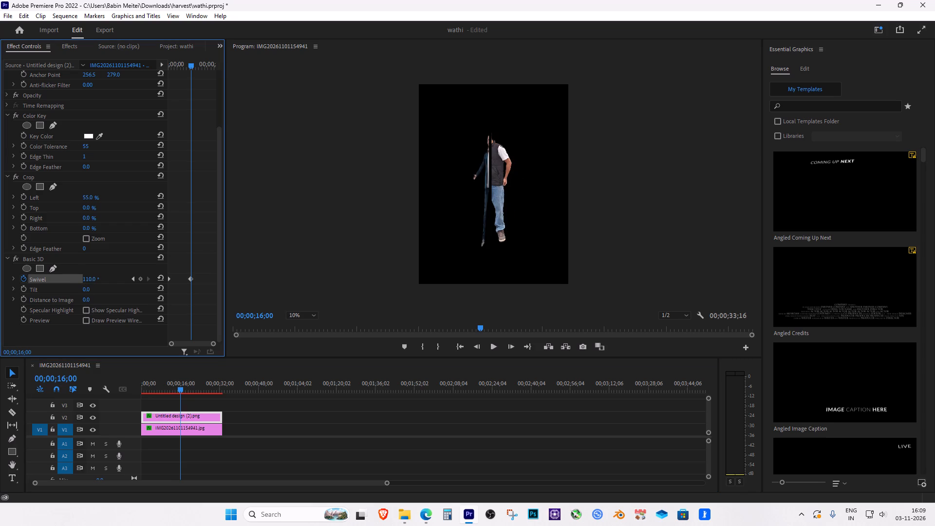
pyautogui.moveTo(147, 278); pyautogui.dragTo(160, 286)
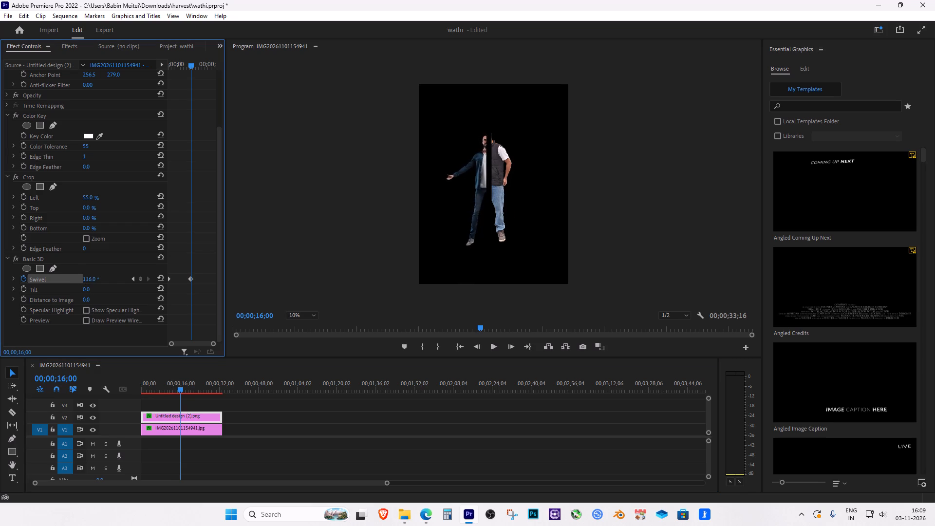
pyautogui.moveTo(160, 286); pyautogui.dragTo(119, 283)
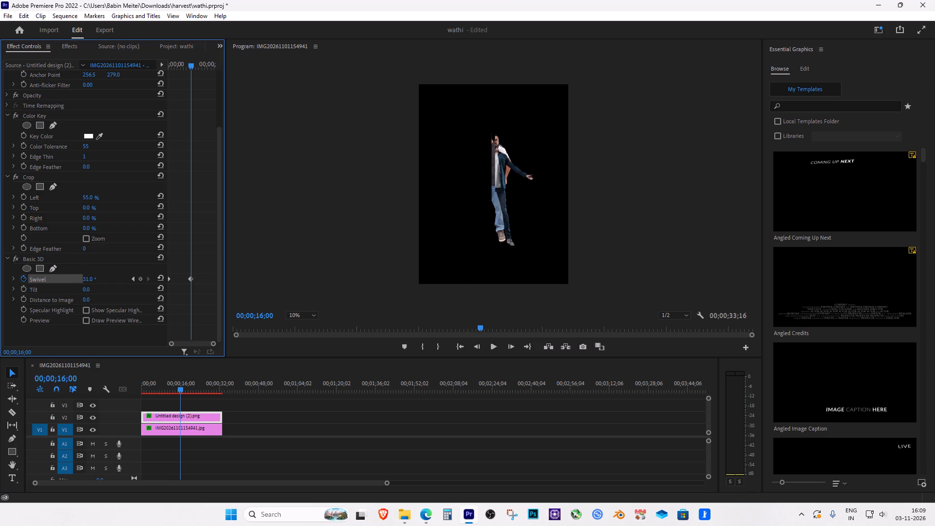
pyautogui.moveTo(119, 283); pyautogui.dragTo(103, 284)
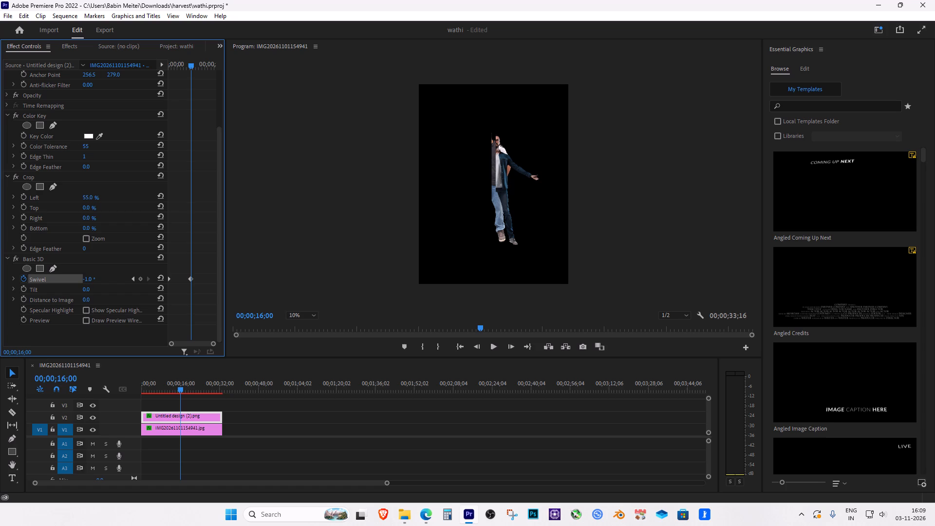
pyautogui.moveTo(103, 284); pyautogui.dragTo(180, 301)
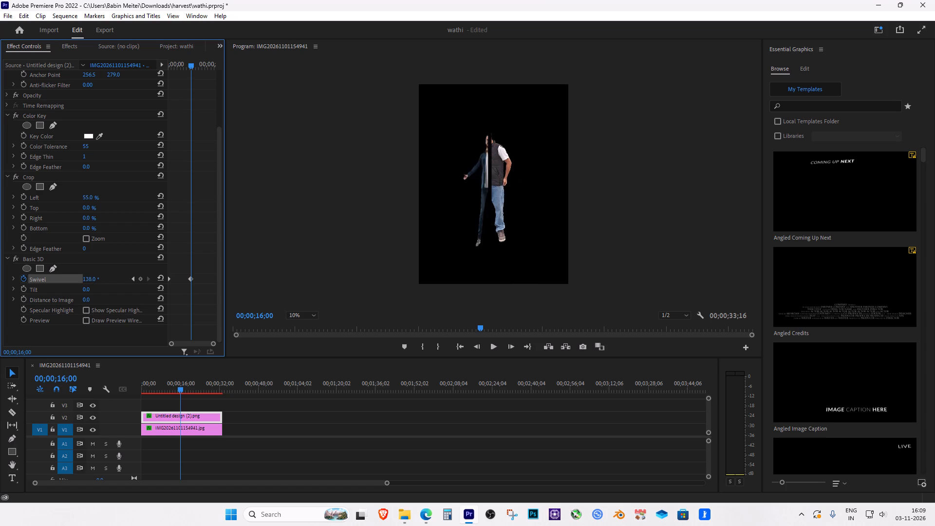
pyautogui.moveTo(180, 301); pyautogui.dragTo(249, 316)
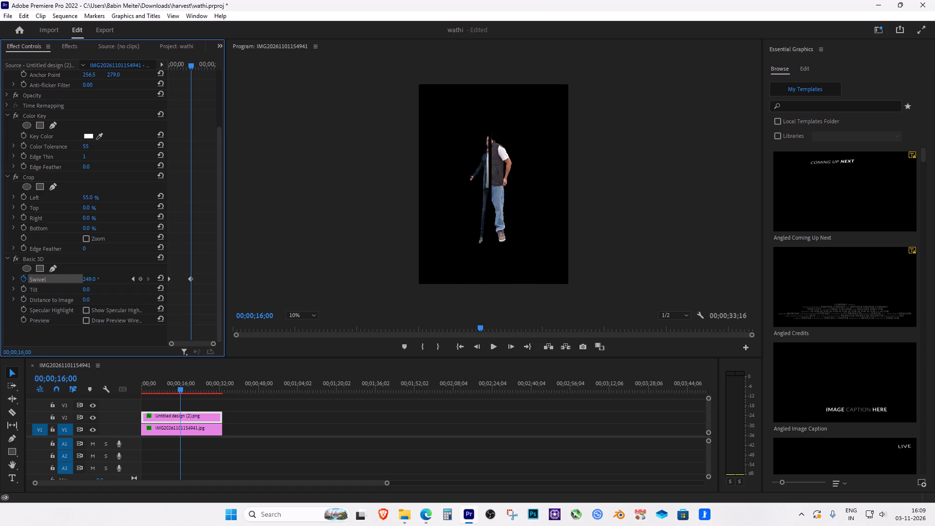
pyautogui.moveTo(249, 316); pyautogui.dragTo(264, 321)
# Play the sequence twice from 00;00;00;00 to past the second Swivel keyframes to review how both halves rotate.
pyautogui.moveTo(179, 391); pyautogui.dragTo(123, 390)
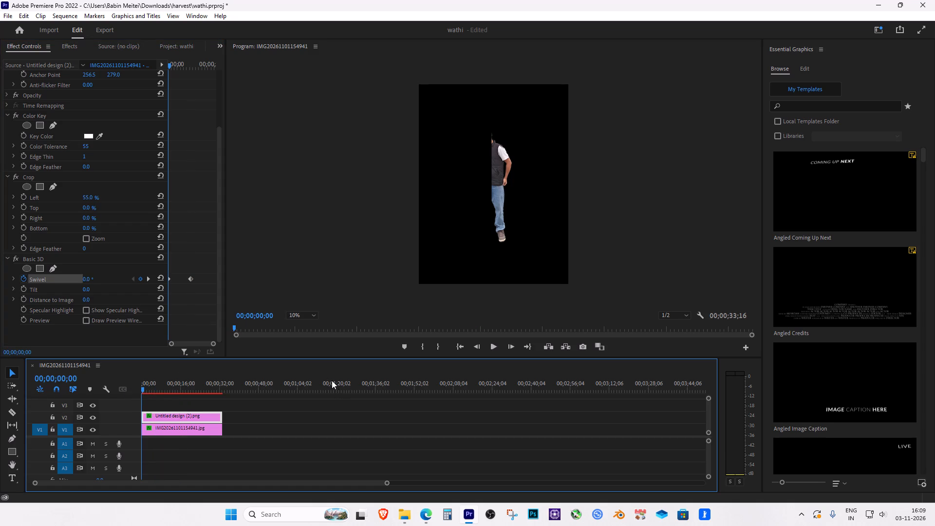
pyautogui.press('space')
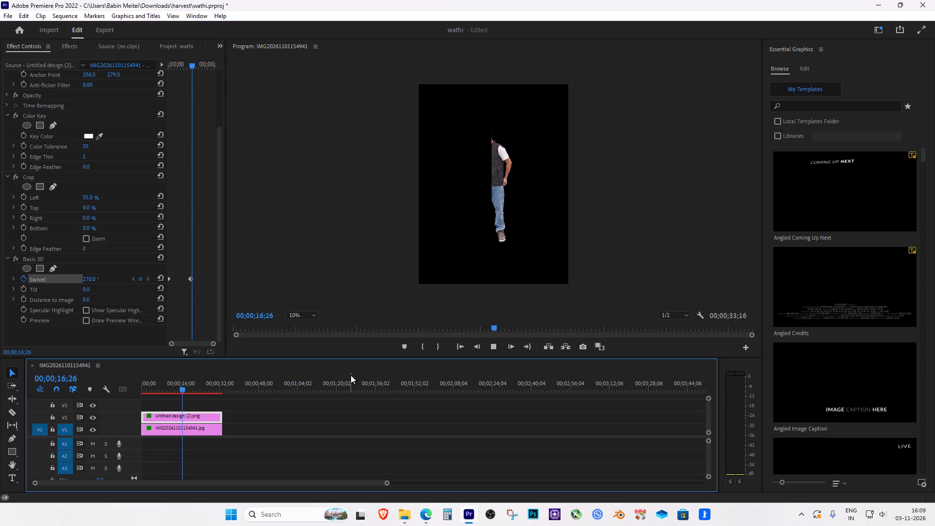
pyautogui.press('space')
pyautogui.moveTo(187, 391); pyautogui.dragTo(178, 392)
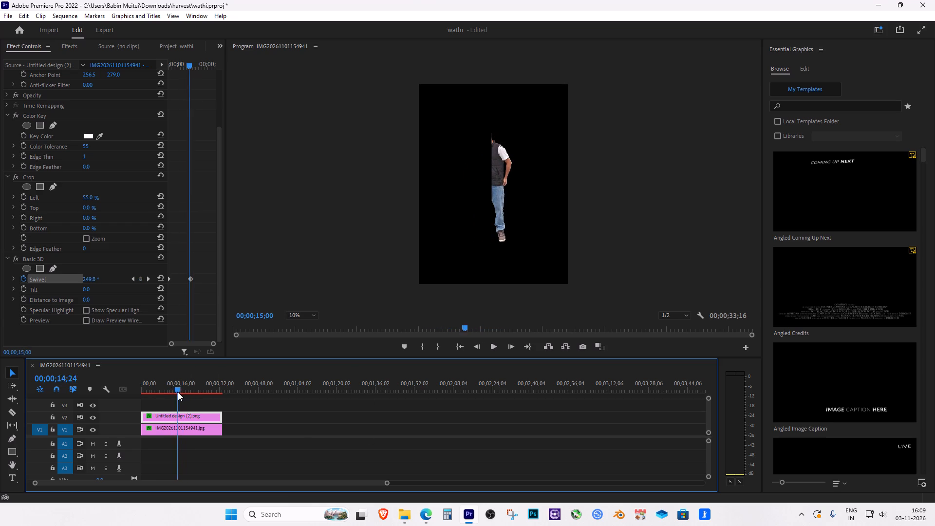
pyautogui.moveTo(178, 392); pyautogui.dragTo(118, 387)
pyautogui.press('space')
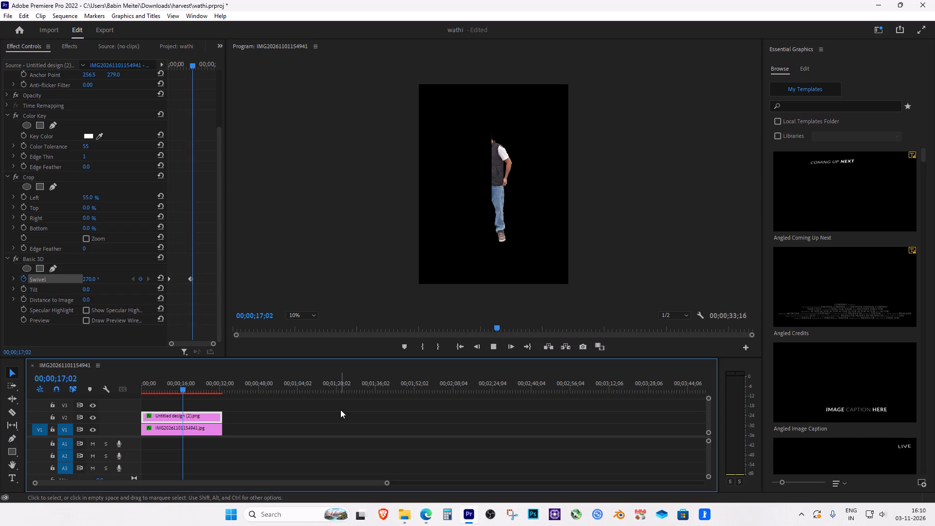
pyautogui.press('space')
pyautogui.press('space')
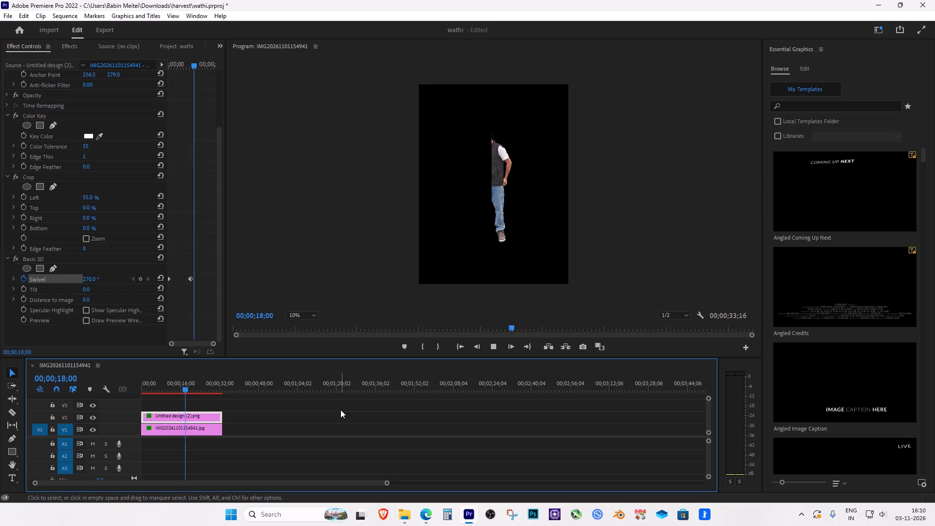
pyautogui.press('space')
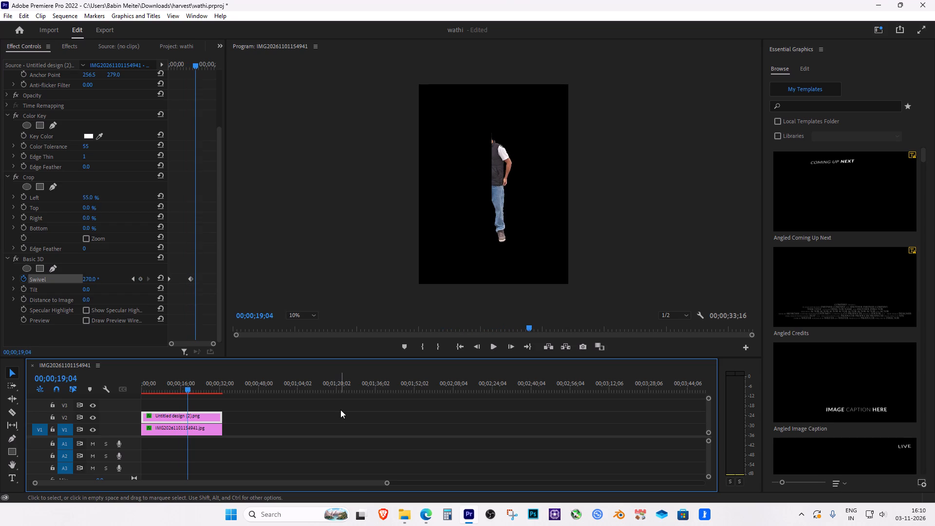
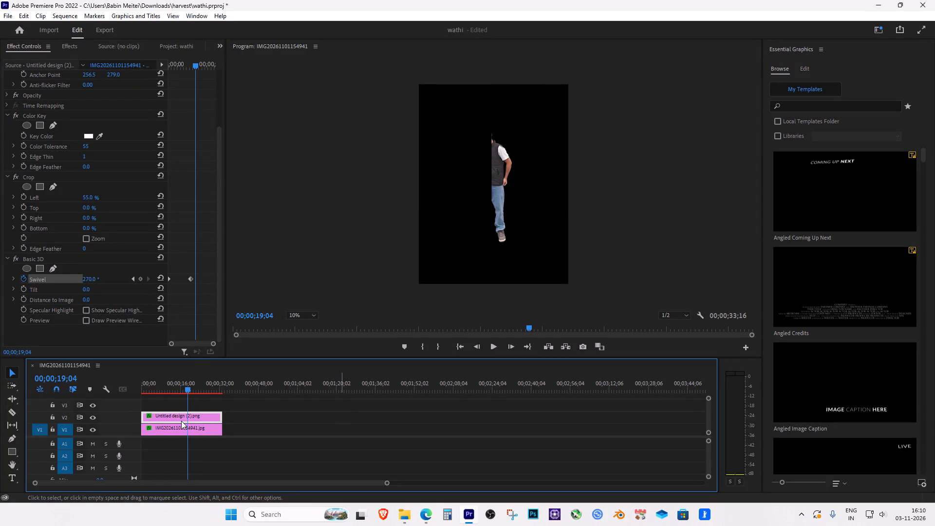
# Enlarge the program preview to 25% and scrub from 00;00;00;00 through the first half of the clips to examine how both halves rotate.
pyautogui.moveTo(180, 390); pyautogui.dragTo(151, 390)
pyautogui.moveTo(149, 389); pyautogui.dragTo(143, 389)
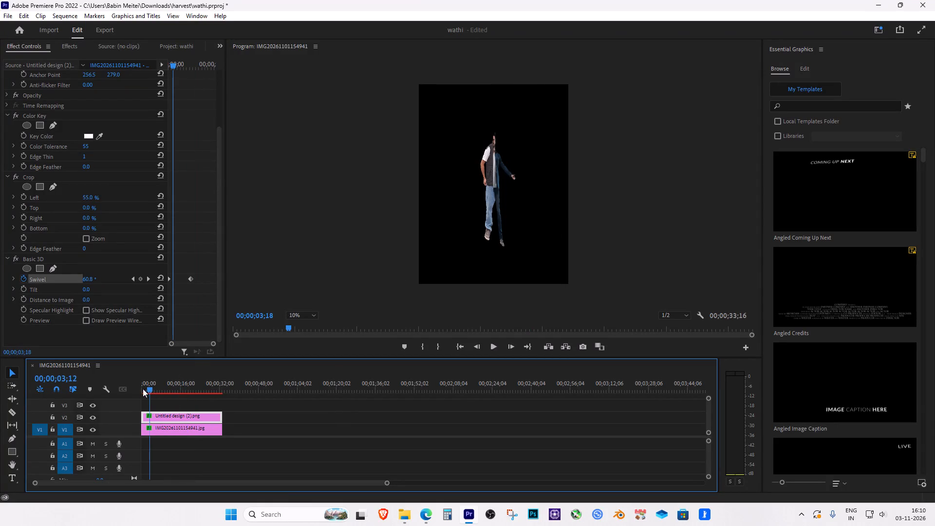
pyautogui.moveTo(143, 389); pyautogui.dragTo(143, 386)
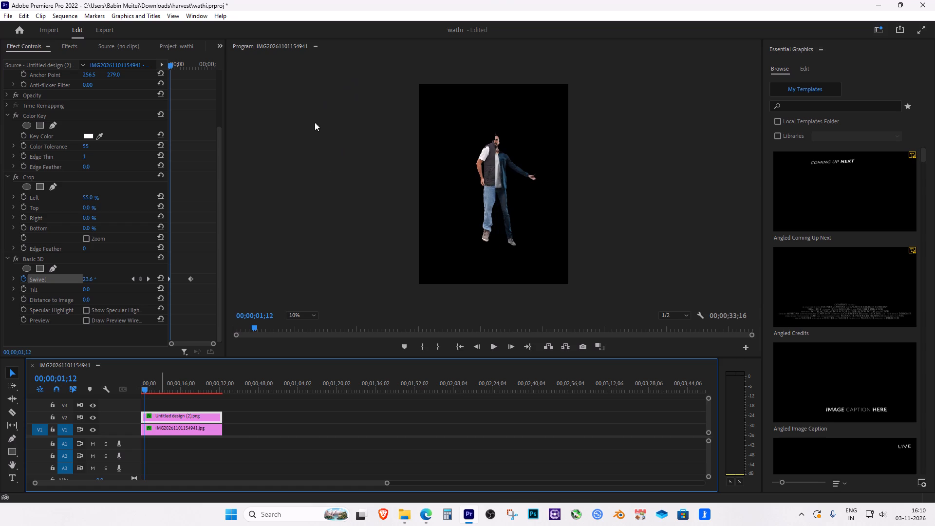
pyautogui.click(307, 308)
pyautogui.click(306, 312)
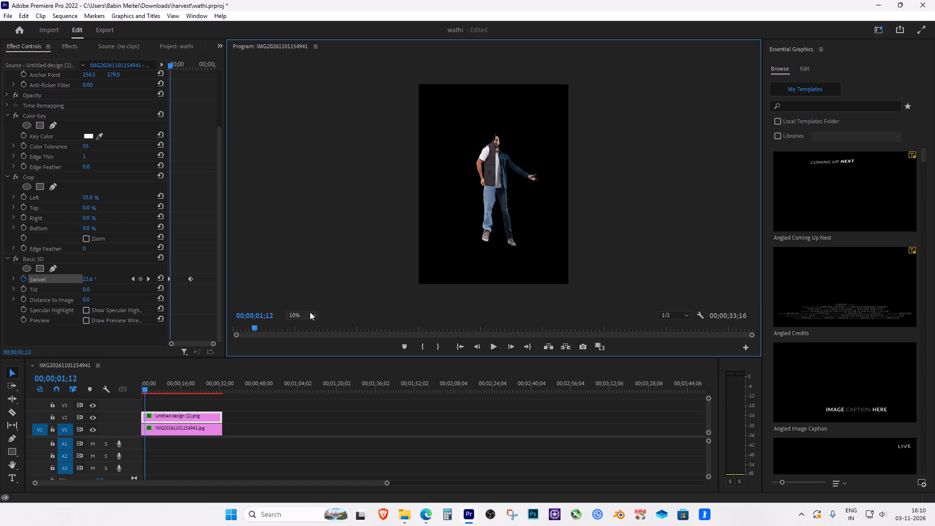
pyautogui.click(302, 350)
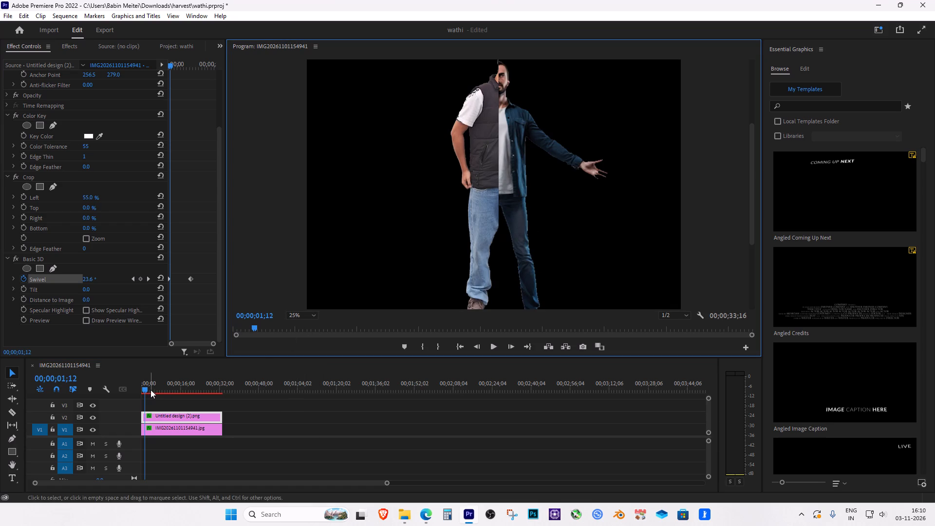
pyautogui.moveTo(147, 388); pyautogui.dragTo(147, 389)
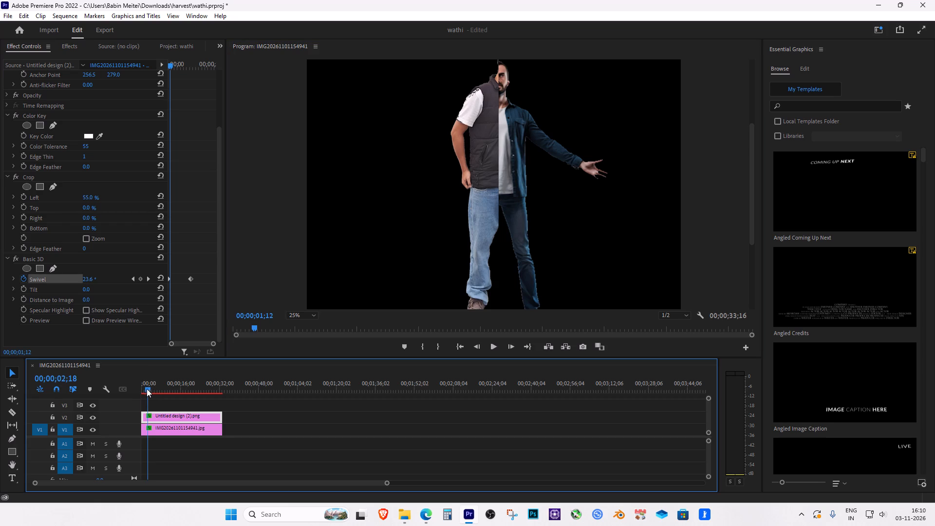
pyautogui.moveTo(147, 389); pyautogui.dragTo(142, 387)
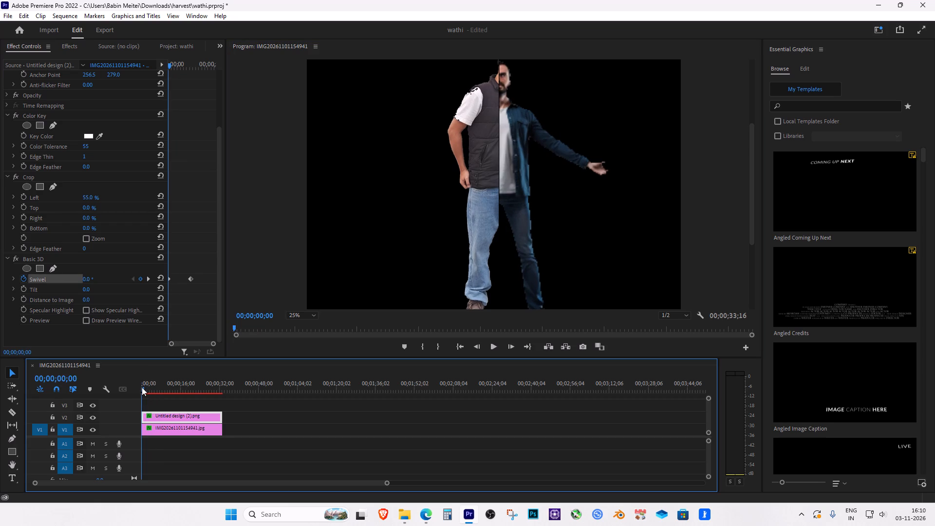
pyautogui.moveTo(142, 387); pyautogui.dragTo(150, 387)
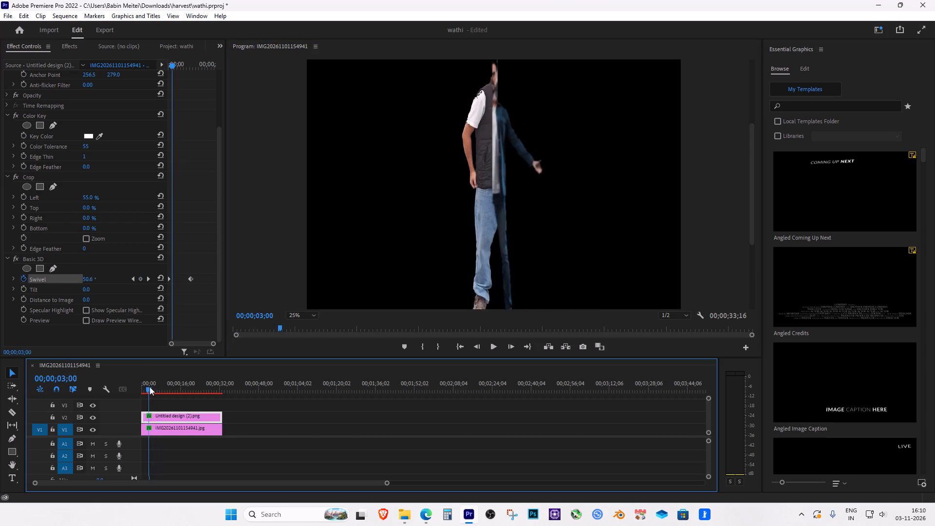
pyautogui.moveTo(150, 387); pyautogui.dragTo(159, 387)
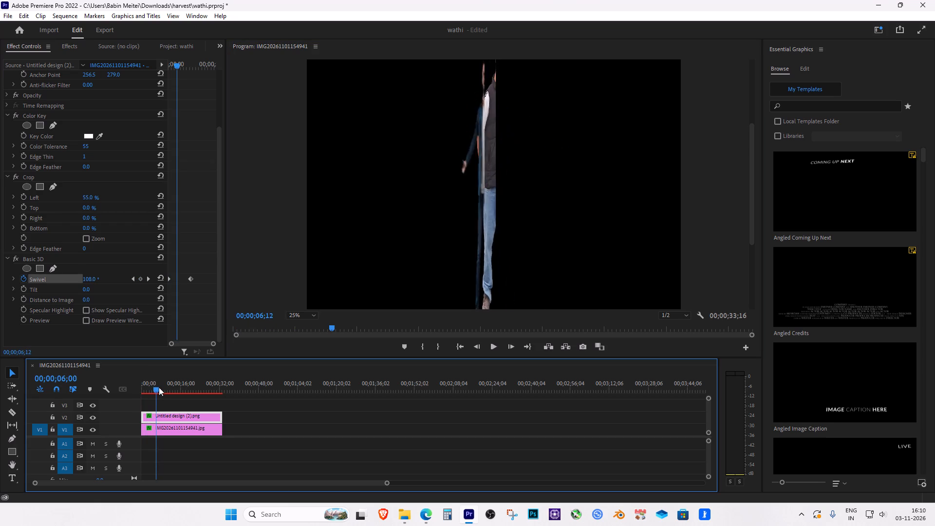
pyautogui.moveTo(159, 387); pyautogui.dragTo(153, 384)
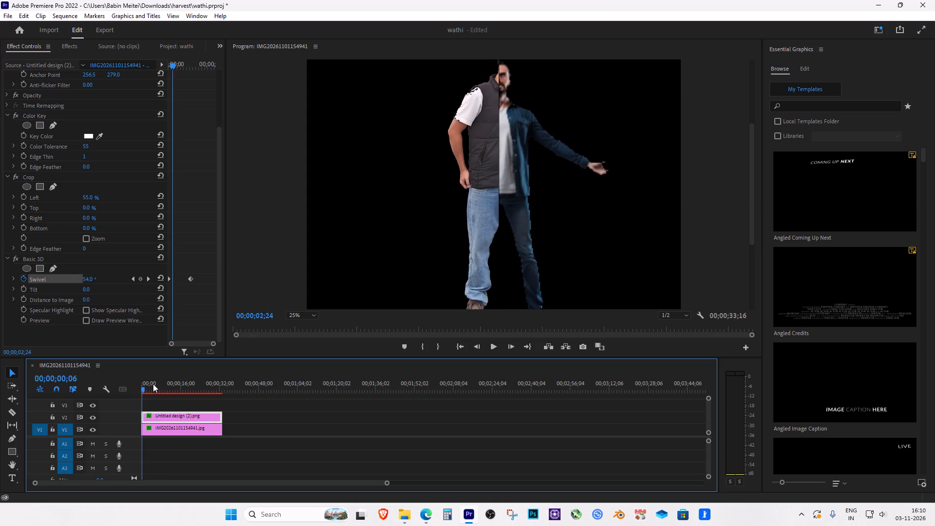
pyautogui.moveTo(153, 384); pyautogui.dragTo(153, 378)
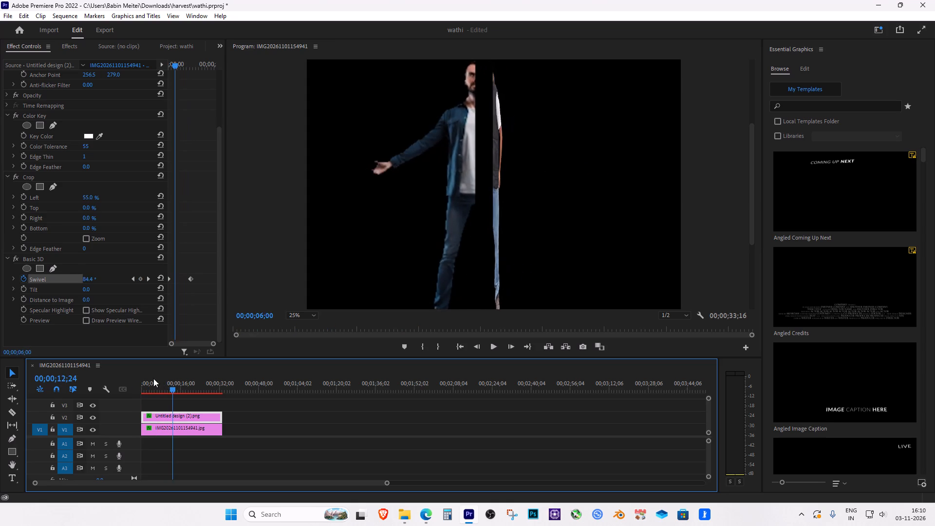
pyautogui.moveTo(153, 378); pyautogui.dragTo(139, 378)
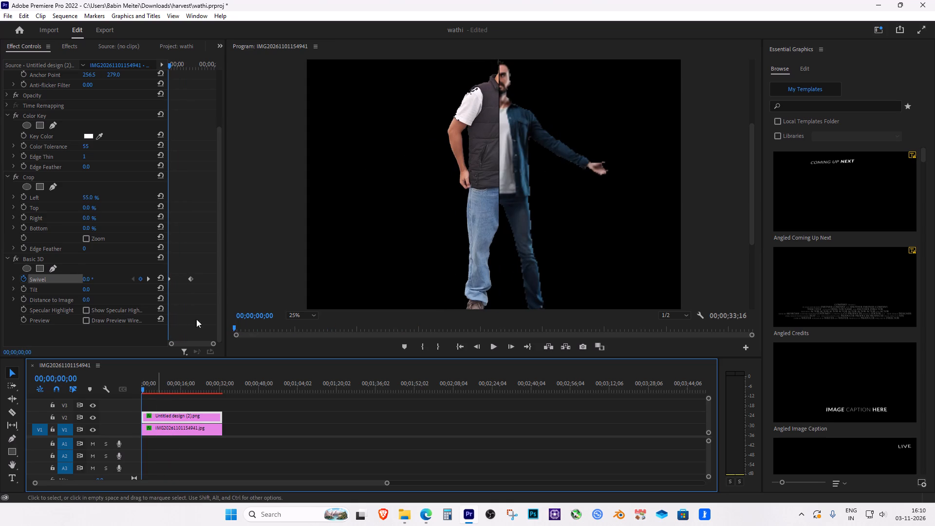
# Delete both Swivel keyframes from the V2 clip.
pyautogui.moveTo(201, 296); pyautogui.dragTo(159, 257)
pyautogui.press('Delete')
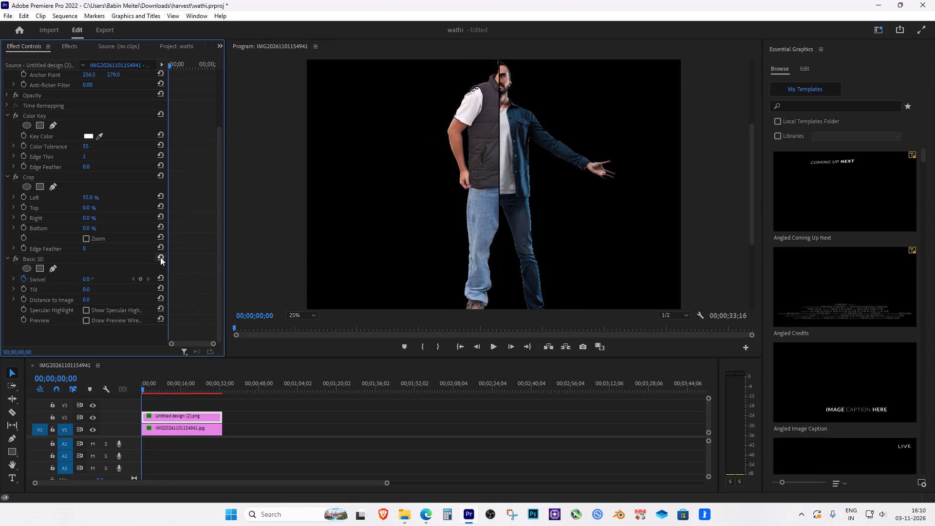
# Delete both Swivel keyframes from the V1 clip.
pyautogui.click(166, 430)
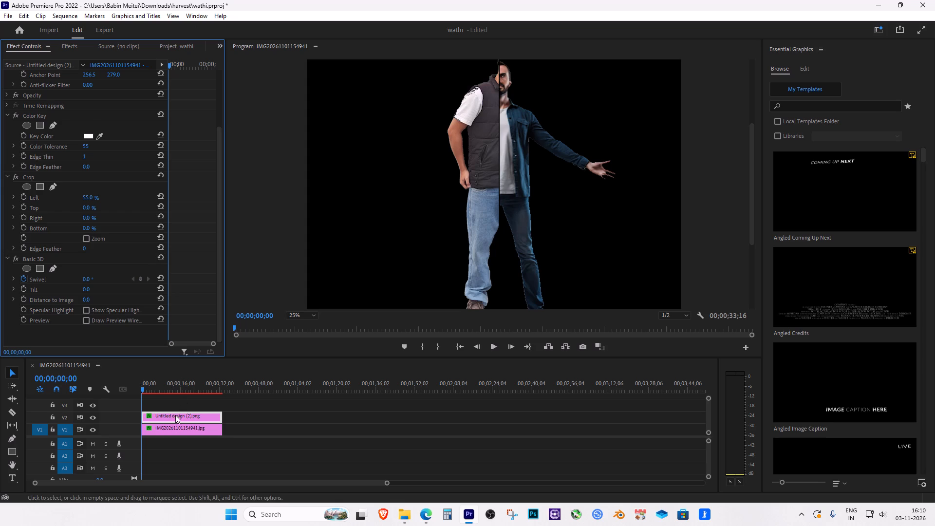
pyautogui.scroll(-2, 205, 288)
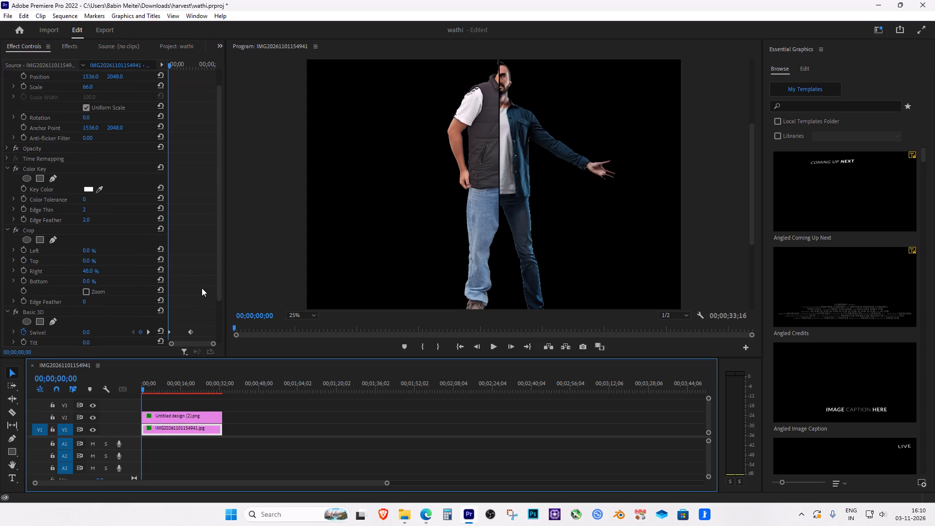
pyautogui.scroll(-5, 201, 288)
pyautogui.moveTo(199, 295); pyautogui.dragTo(175, 272)
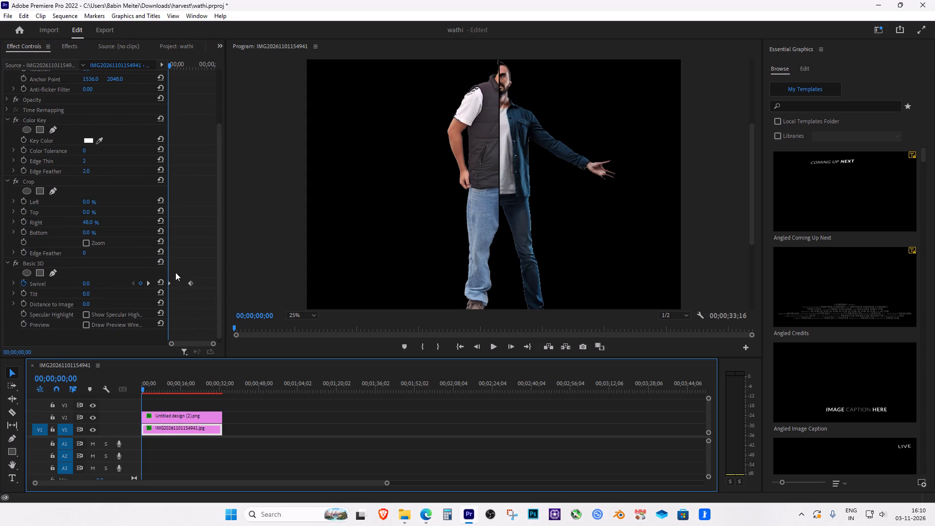
pyautogui.moveTo(175, 272); pyautogui.dragTo(193, 285)
pyautogui.moveTo(195, 294); pyautogui.dragTo(166, 268)
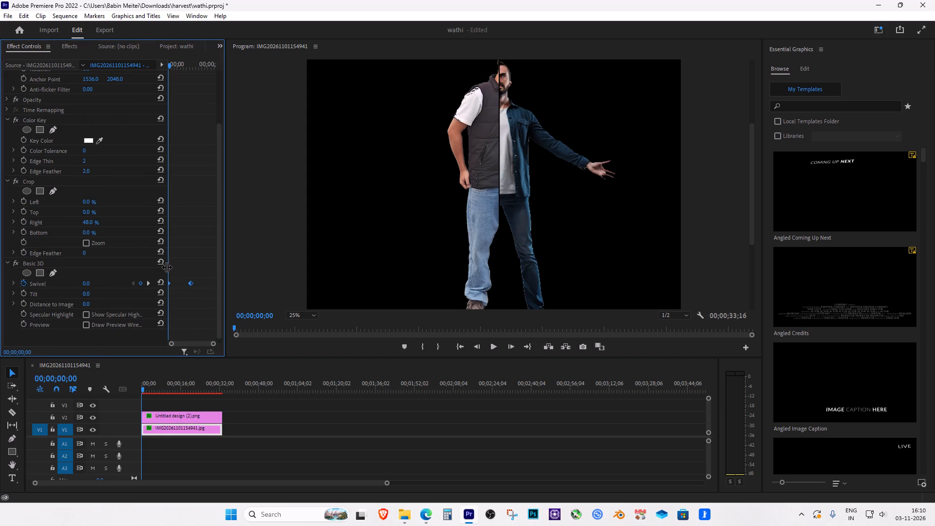
pyautogui.press('Delete')
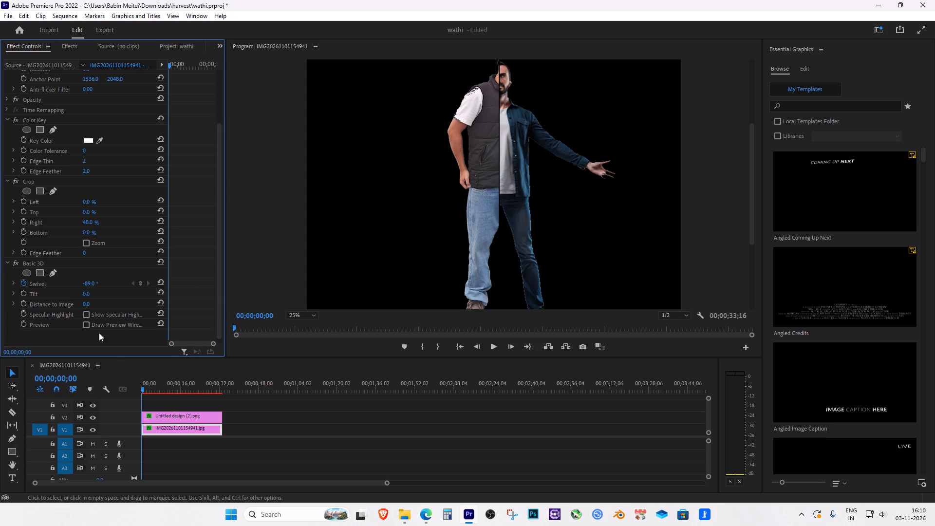
# Turn off Swivel animation on the V1 clip and reset its Swivel to 0°.
pyautogui.click(24, 282)
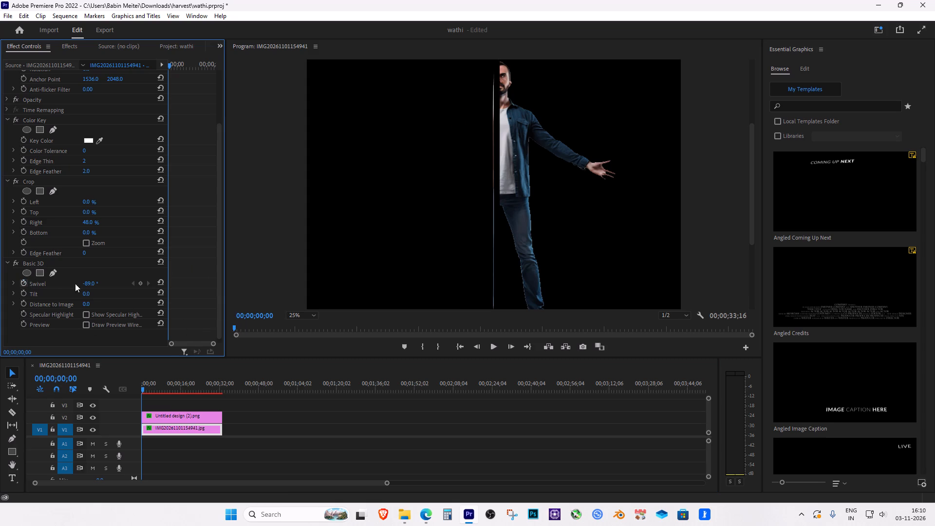
pyautogui.click(163, 282)
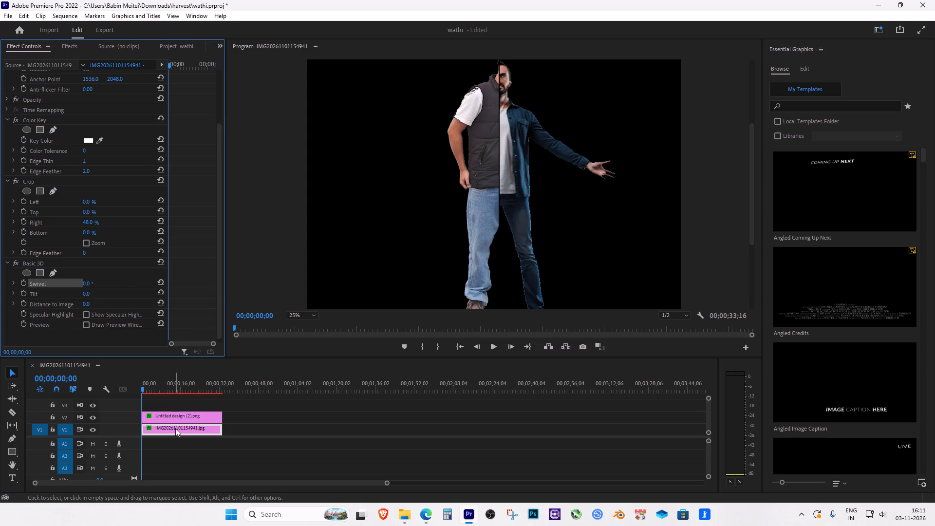
# Nest the V1 and V2 clips together into a single sequence, keeping the suggested name.
pyautogui.keyDown('shift'); pyautogui.click(184, 416); pyautogui.keyUp('shift')
pyautogui.rightClick(186, 416)
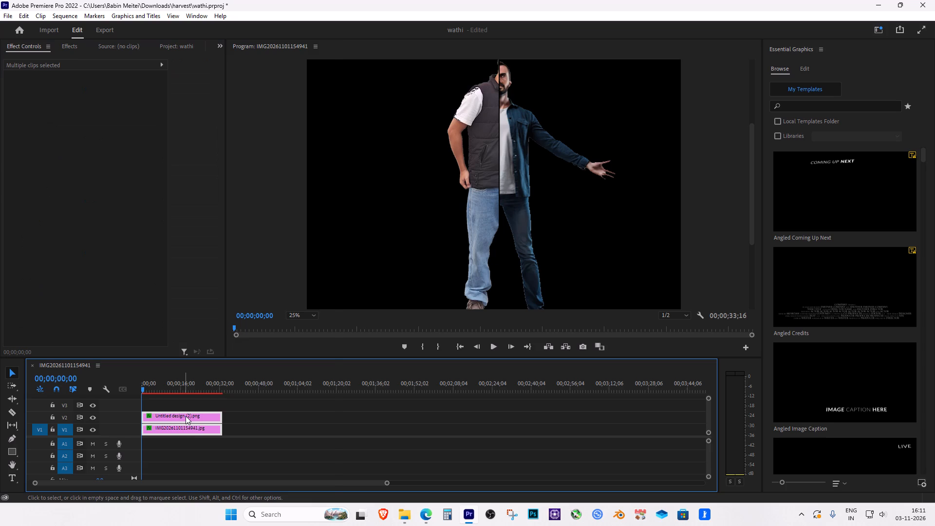
pyautogui.click(211, 269)
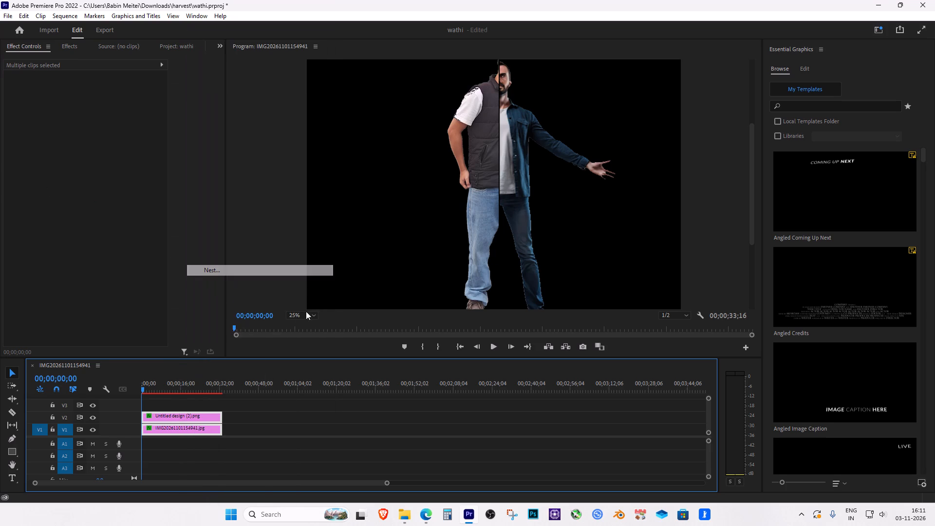
pyautogui.click(451, 265)
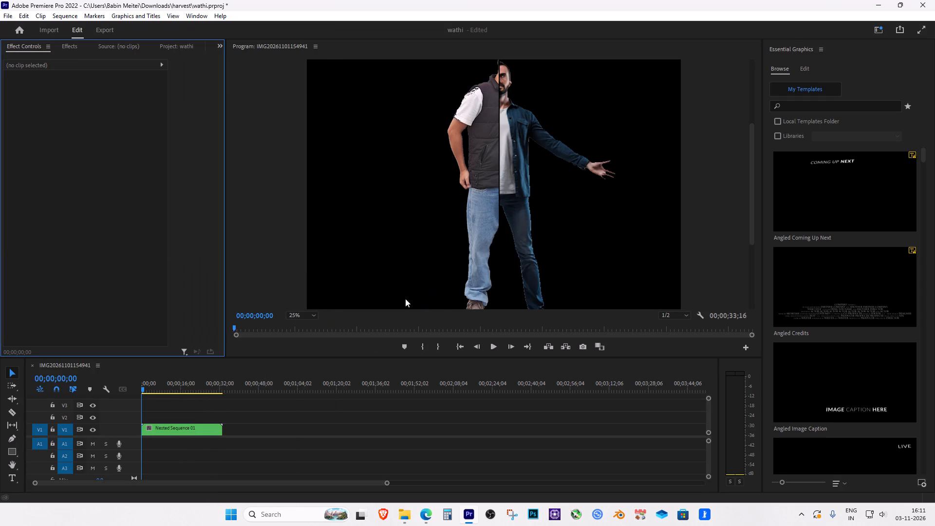
# Apply the Basic 3D effect to the nested clip on V1.
pyautogui.click(177, 431)
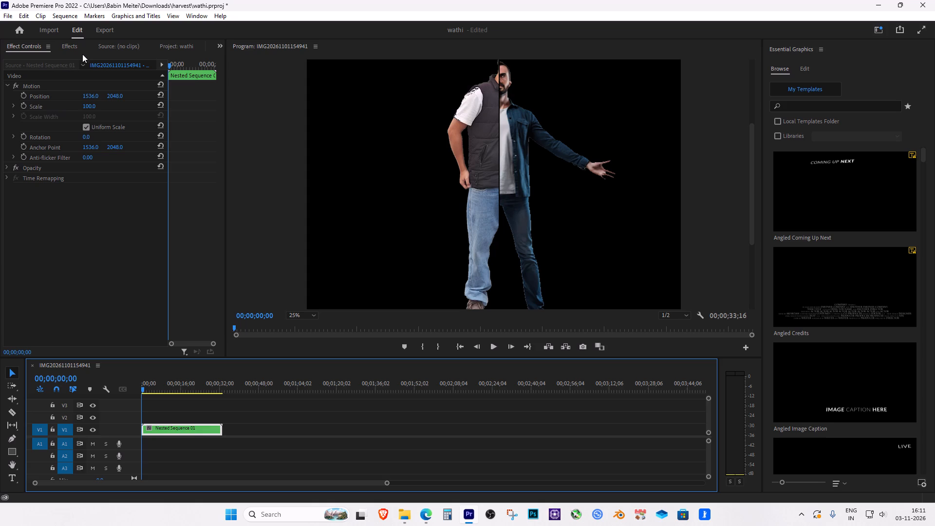
pyautogui.click(72, 42)
pyautogui.moveTo(45, 129); pyautogui.dragTo(131, 260)
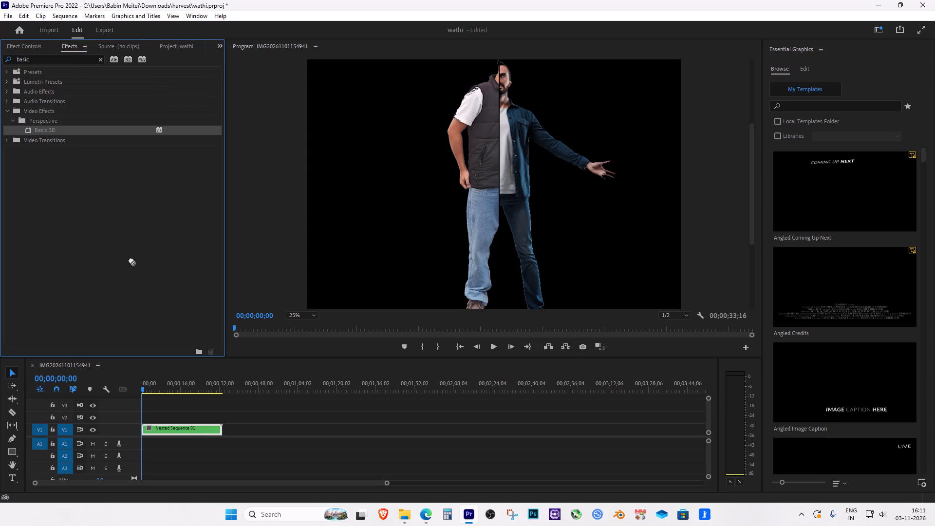
pyautogui.moveTo(131, 260); pyautogui.dragTo(54, 131)
pyautogui.doubleClick(54, 131)
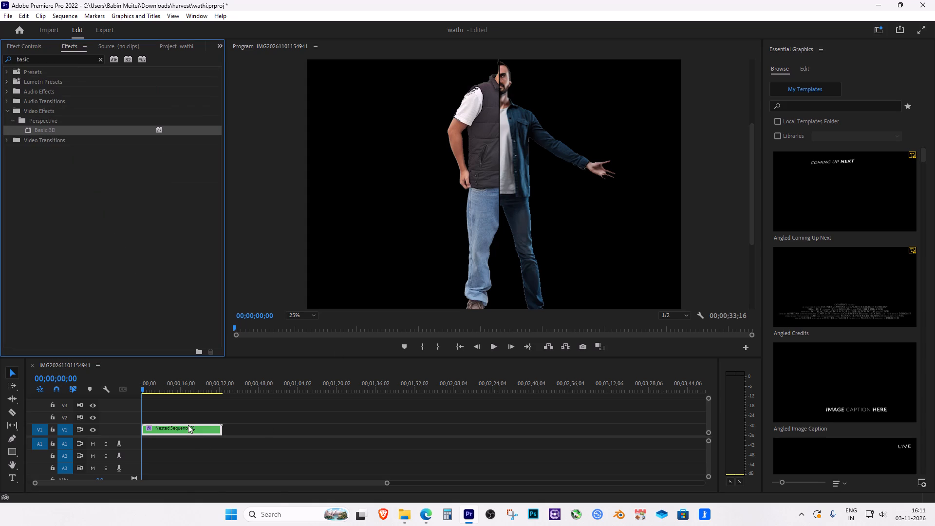
# Add a Swivel keyframe of 0° to the nested clip at 00;00;00;00.
pyautogui.click(188, 425)
pyautogui.click(99, 42)
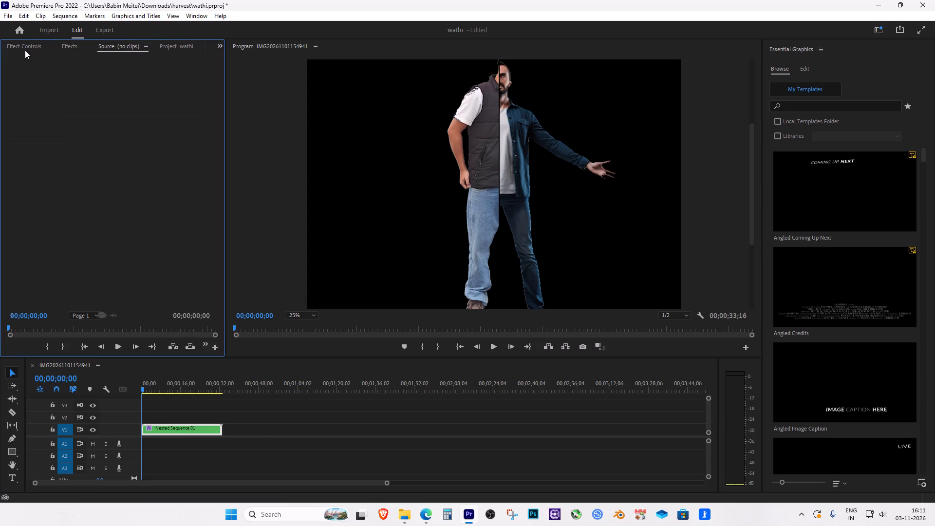
pyautogui.click(25, 50)
pyautogui.click(182, 432)
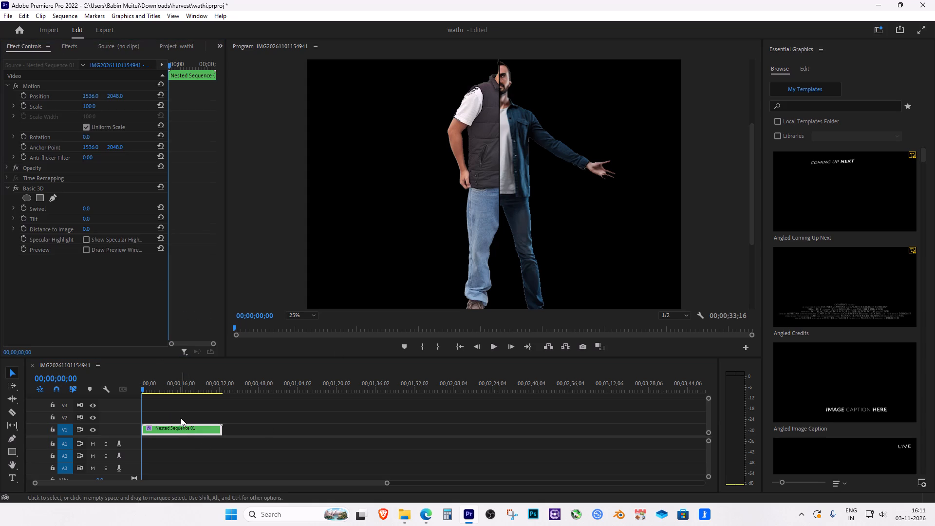
pyautogui.click(23, 208)
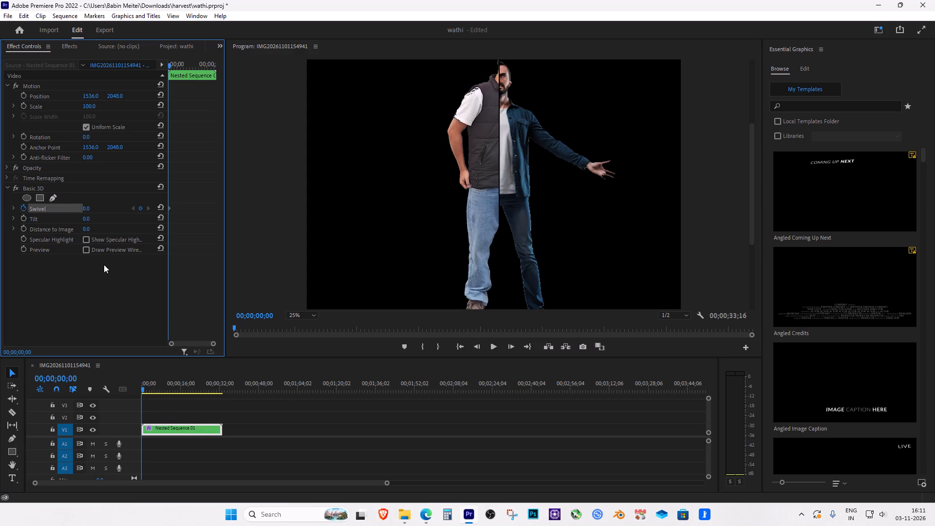
# Add a second Swivel keyframe of 185° to the nested clip near its end, at 00;00;31;23.
pyautogui.moveTo(144, 389); pyautogui.dragTo(146, 390)
pyautogui.moveTo(146, 390); pyautogui.dragTo(221, 388)
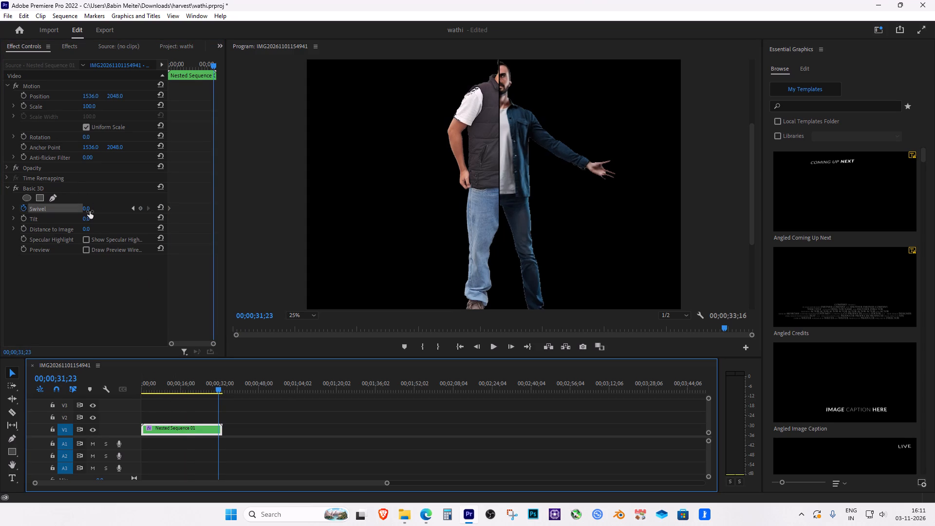
pyautogui.click(141, 207)
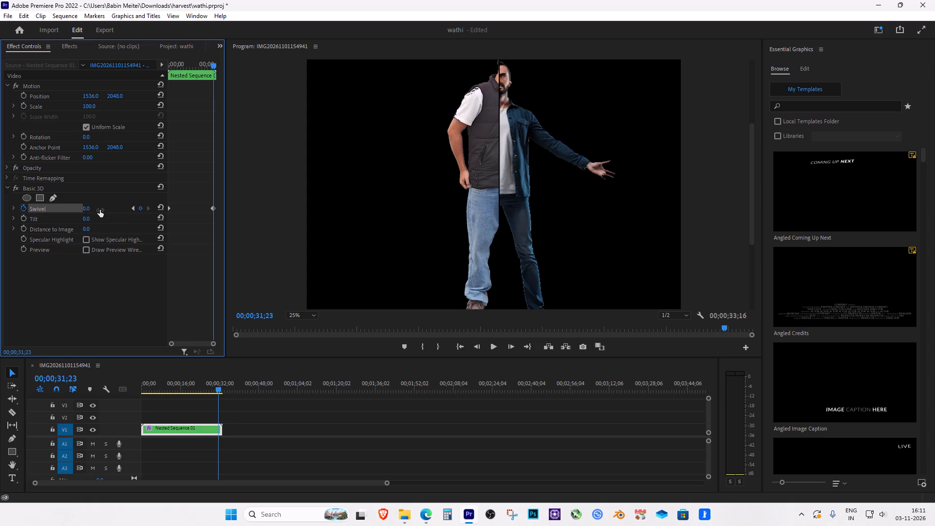
pyautogui.moveTo(86, 208); pyautogui.dragTo(143, 201)
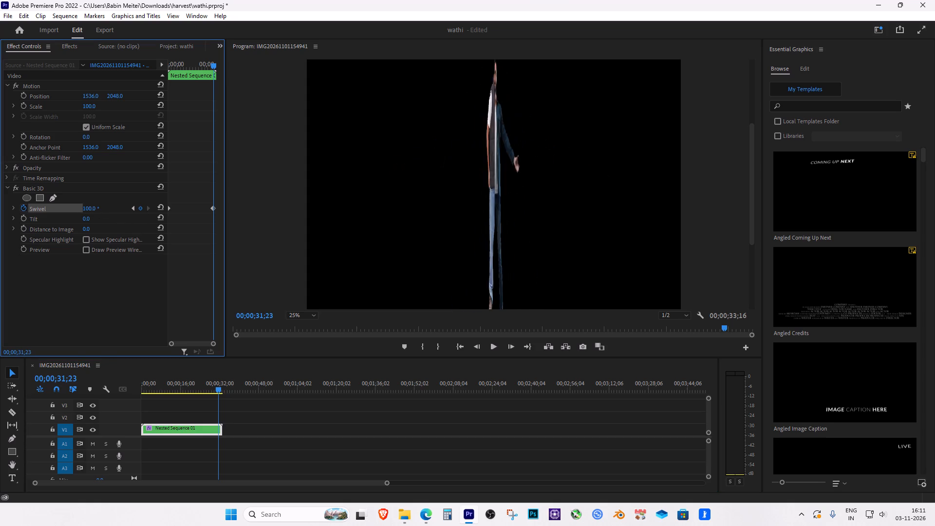
pyautogui.moveTo(143, 201); pyautogui.dragTo(118, 204)
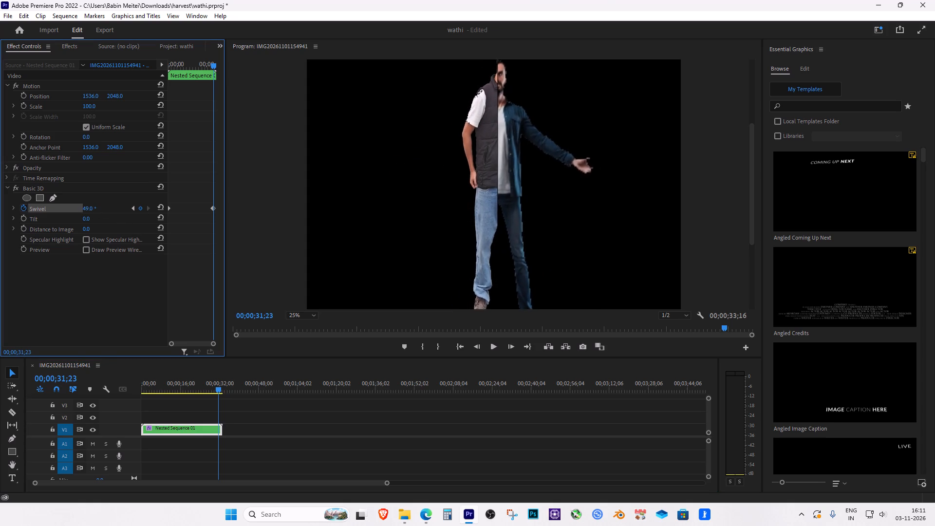
pyautogui.moveTo(118, 204); pyautogui.dragTo(140, 208)
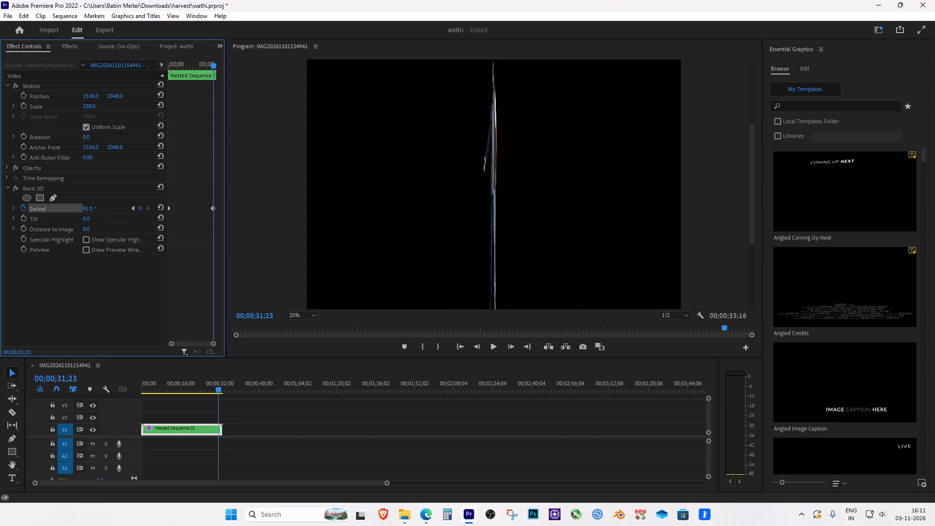
pyautogui.moveTo(140, 208); pyautogui.dragTo(189, 214)
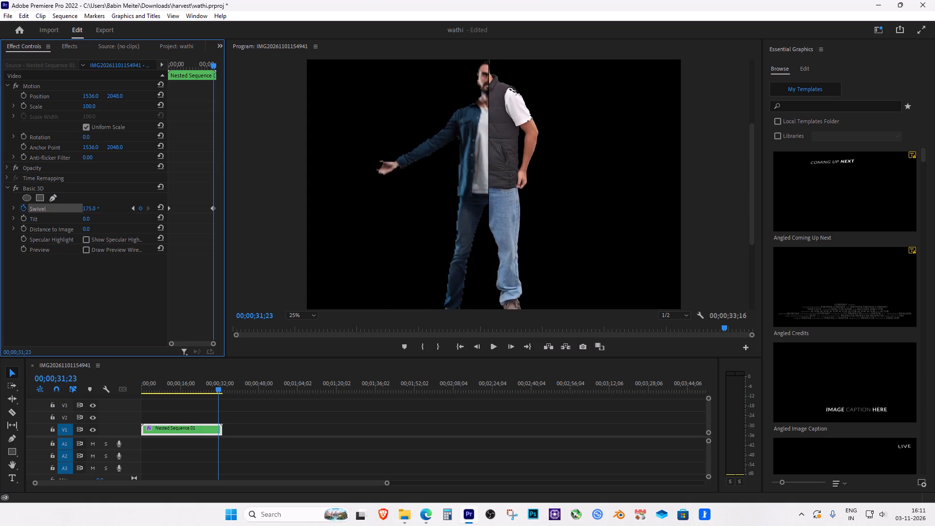
pyautogui.moveTo(189, 214); pyautogui.dragTo(191, 215)
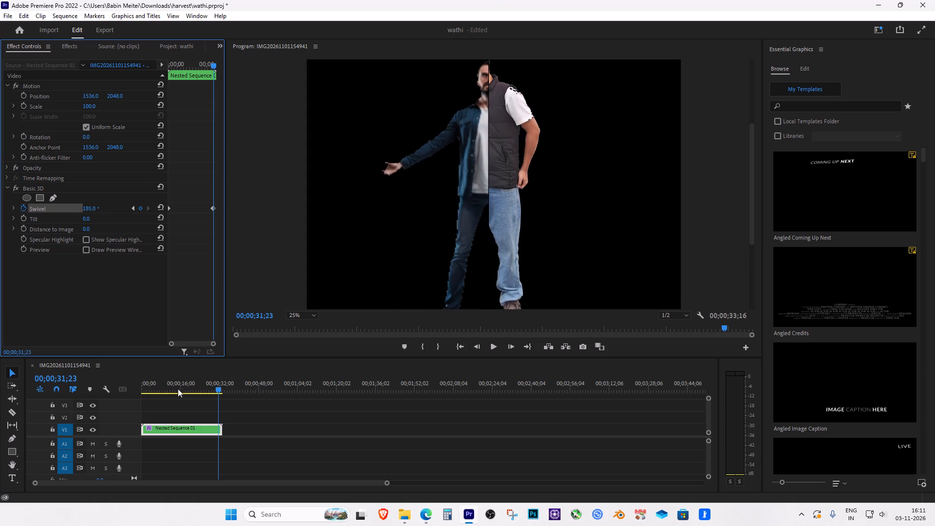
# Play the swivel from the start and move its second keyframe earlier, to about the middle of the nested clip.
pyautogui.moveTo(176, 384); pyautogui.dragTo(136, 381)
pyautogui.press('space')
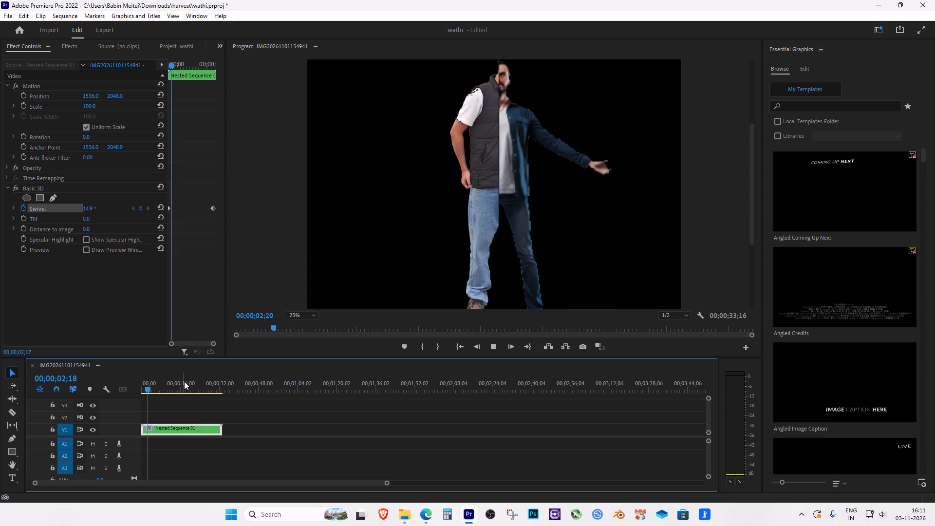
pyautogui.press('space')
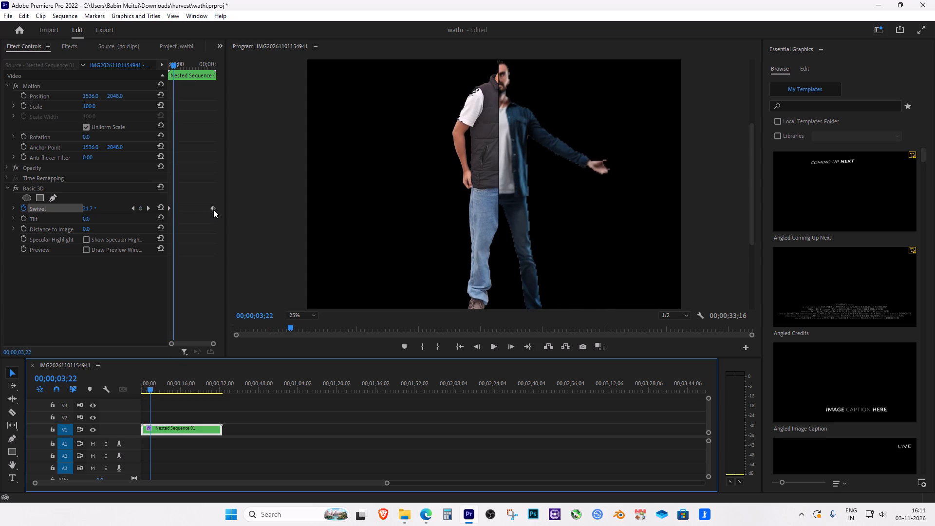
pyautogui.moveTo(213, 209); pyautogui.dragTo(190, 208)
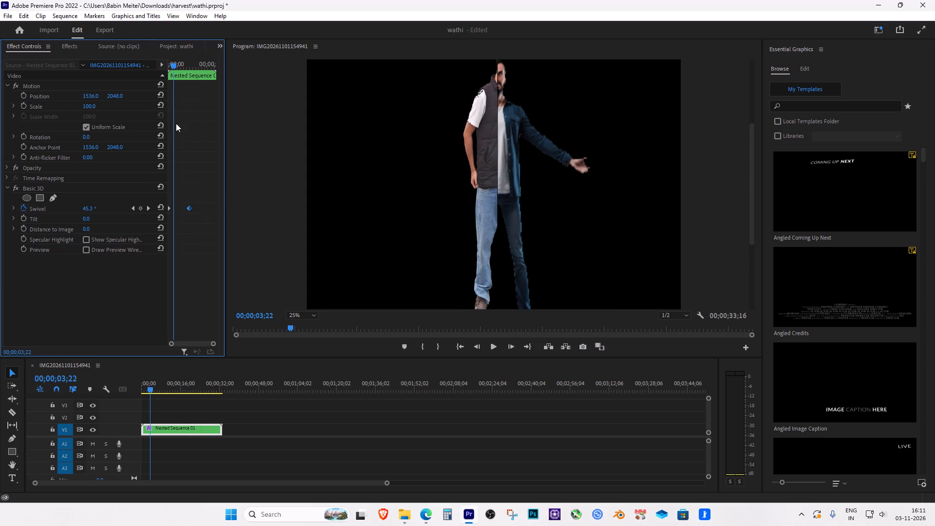
# Apply Ease Out to the first Swivel keyframe and Ease In to the second.
pyautogui.rightClick(168, 206)
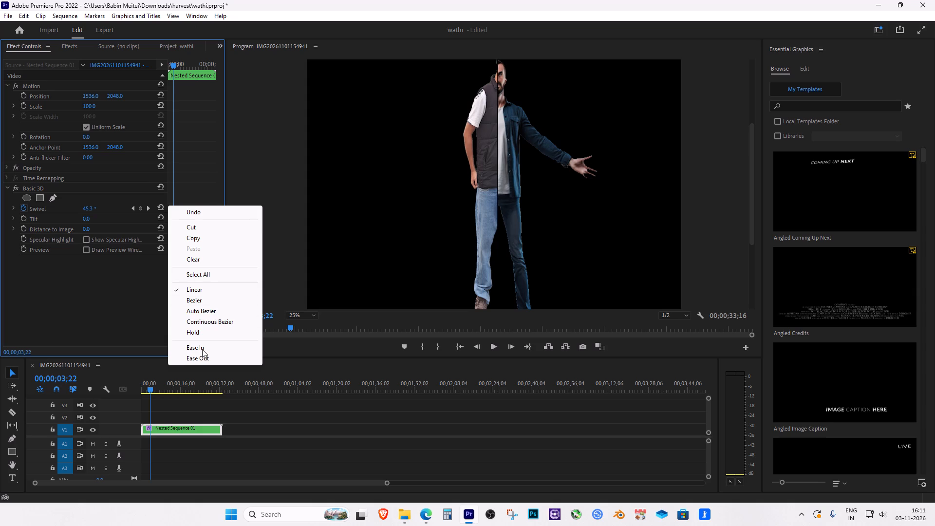
pyautogui.click(206, 362)
pyautogui.rightClick(190, 208)
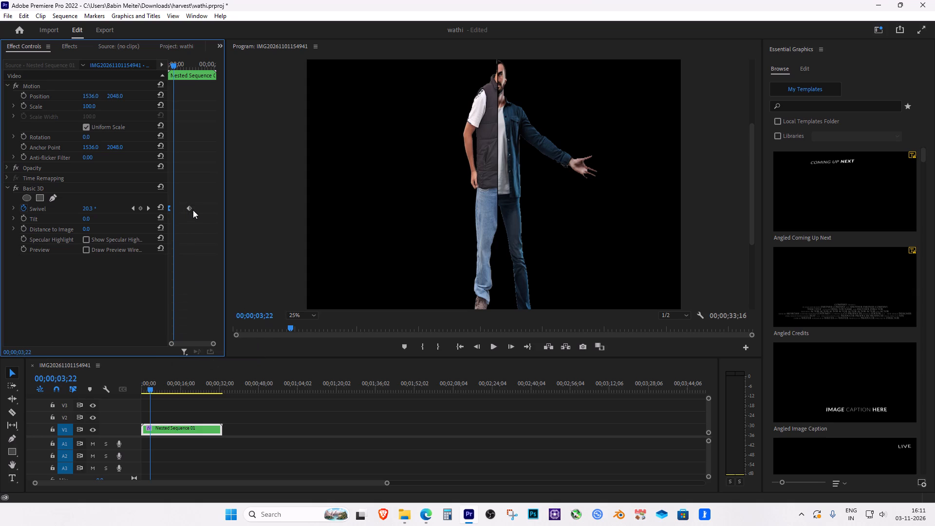
pyautogui.click(227, 349)
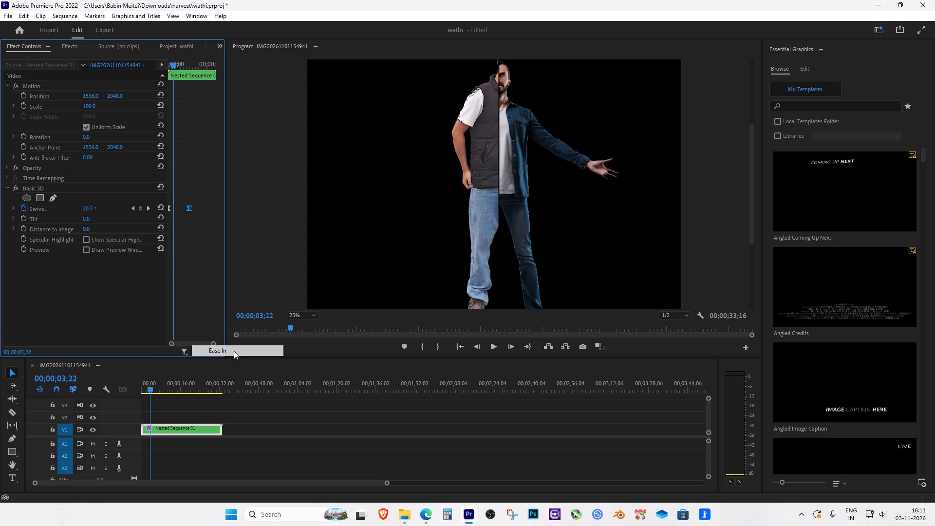
# Preview the eased swivel and move its second keyframe closer to the first for a faster rotation.
pyautogui.moveTo(174, 66); pyautogui.dragTo(166, 65)
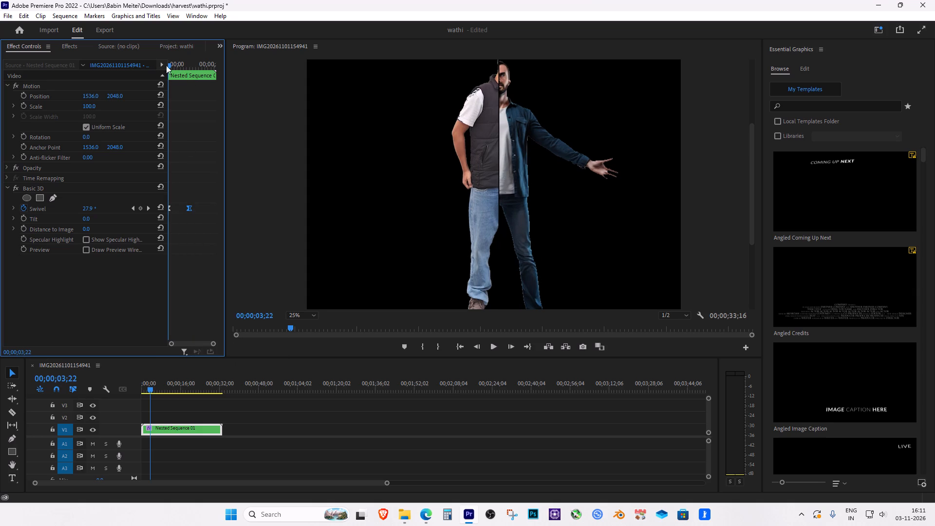
pyautogui.moveTo(166, 65); pyautogui.dragTo(152, 65)
pyautogui.press('space')
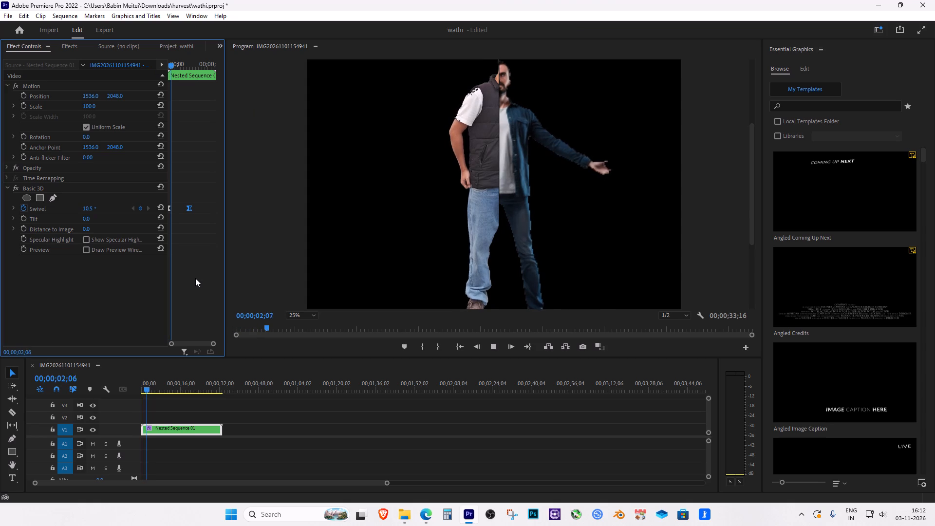
pyautogui.press('space')
pyautogui.moveTo(190, 208); pyautogui.dragTo(180, 205)
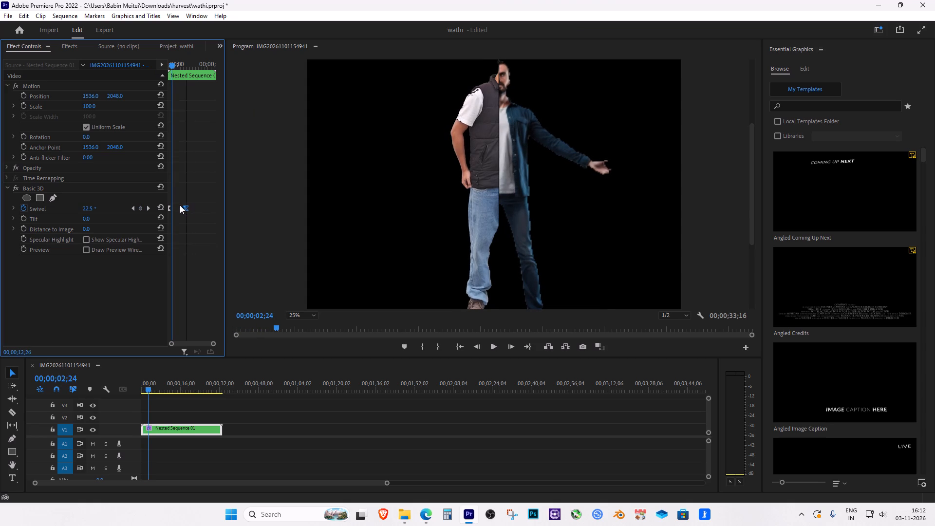
pyautogui.moveTo(180, 205); pyautogui.dragTo(178, 204)
# Play the nested clip's swivel from the start and compare it with the Gucci FW15 reference pin in Microsoft Edge.
pyautogui.moveTo(175, 67); pyautogui.dragTo(161, 67)
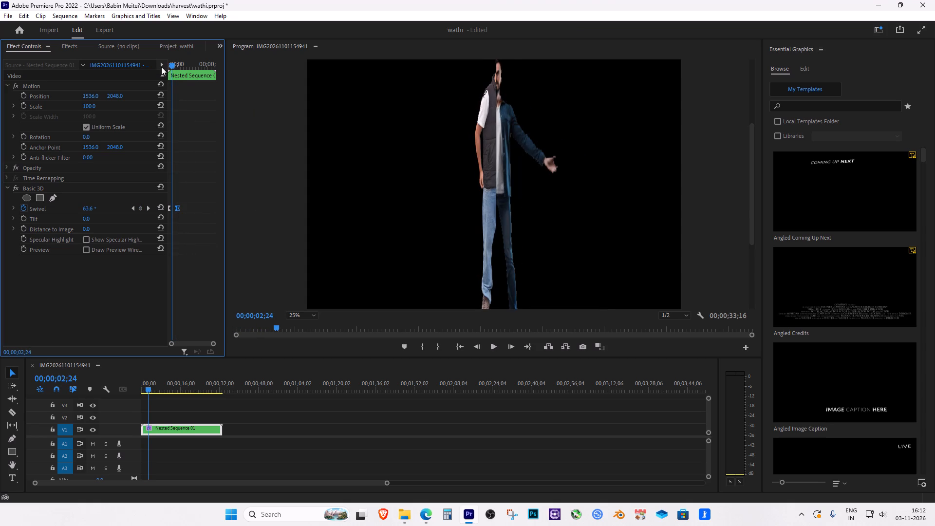
pyautogui.moveTo(161, 67); pyautogui.dragTo(175, 72)
pyautogui.moveTo(175, 65); pyautogui.dragTo(157, 66)
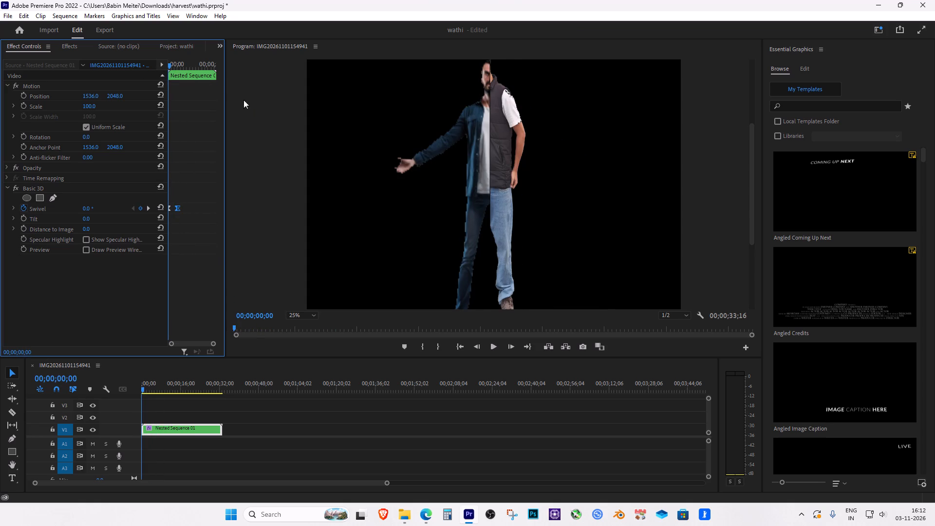
pyautogui.press('space')
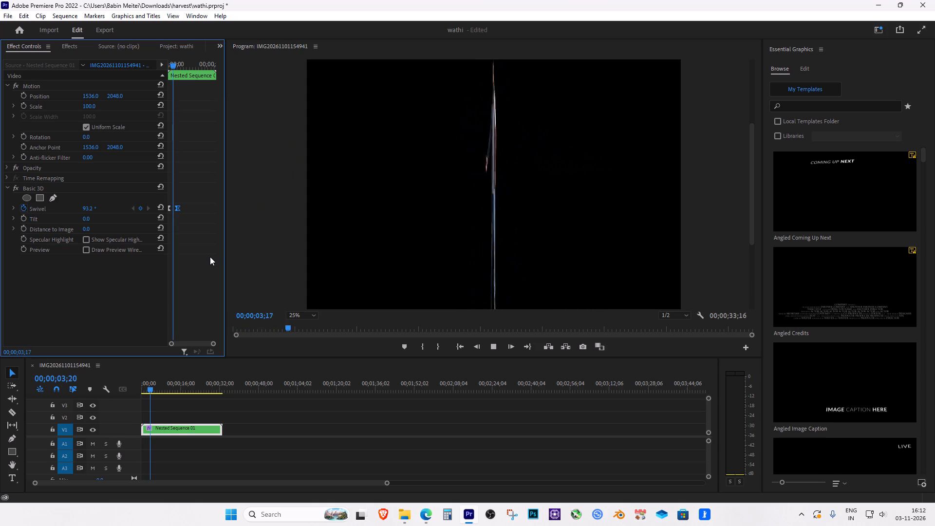
pyautogui.press('space')
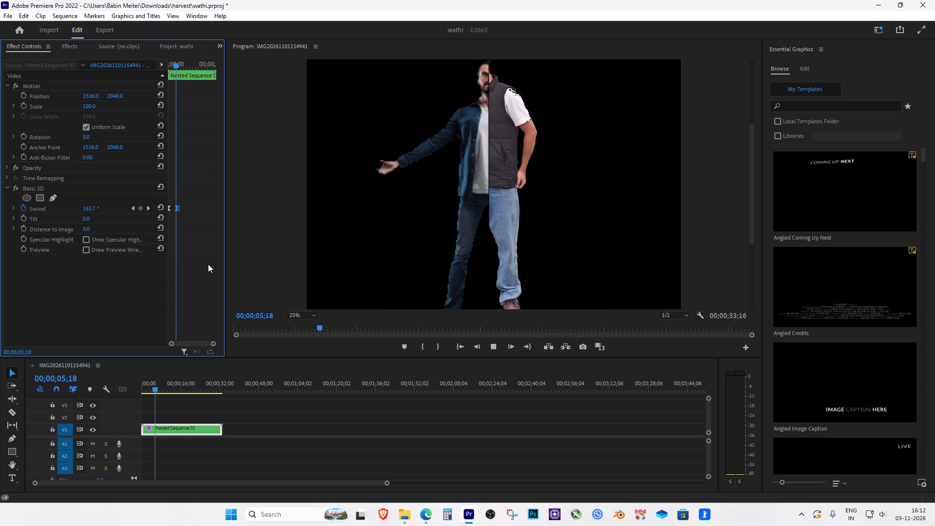
pyautogui.click(429, 517)
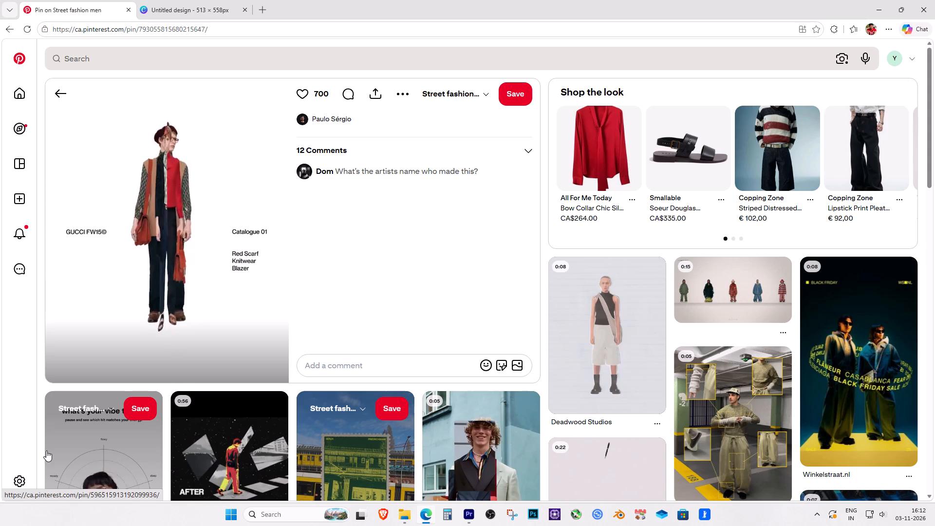
pyautogui.click(471, 519)
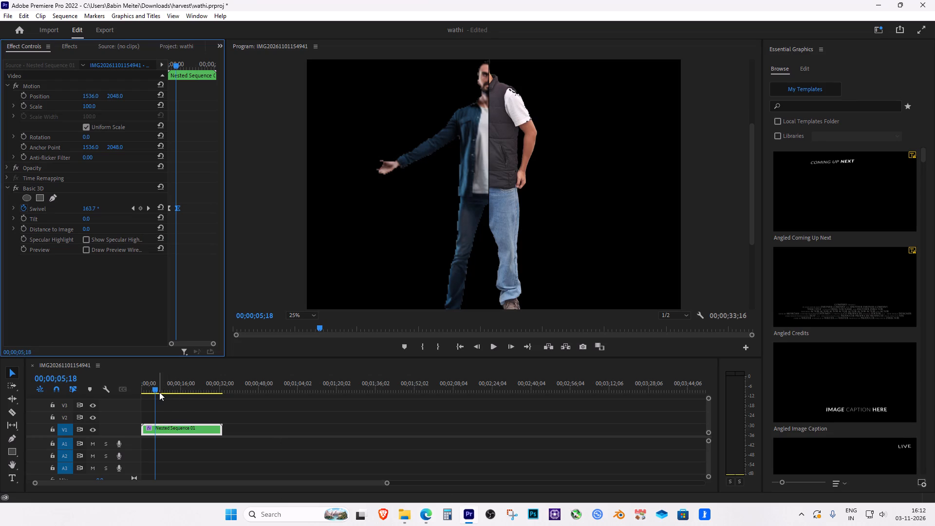
pyautogui.click(425, 517)
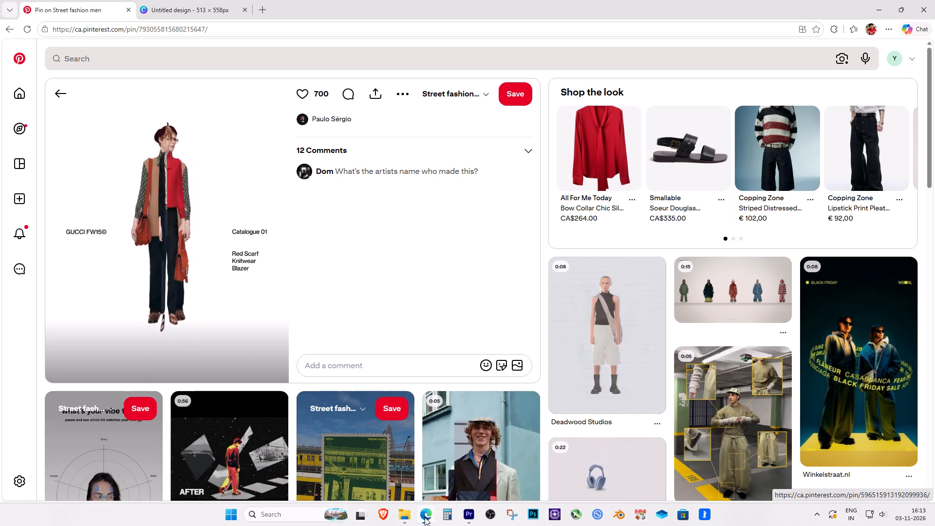
pyautogui.click(425, 517)
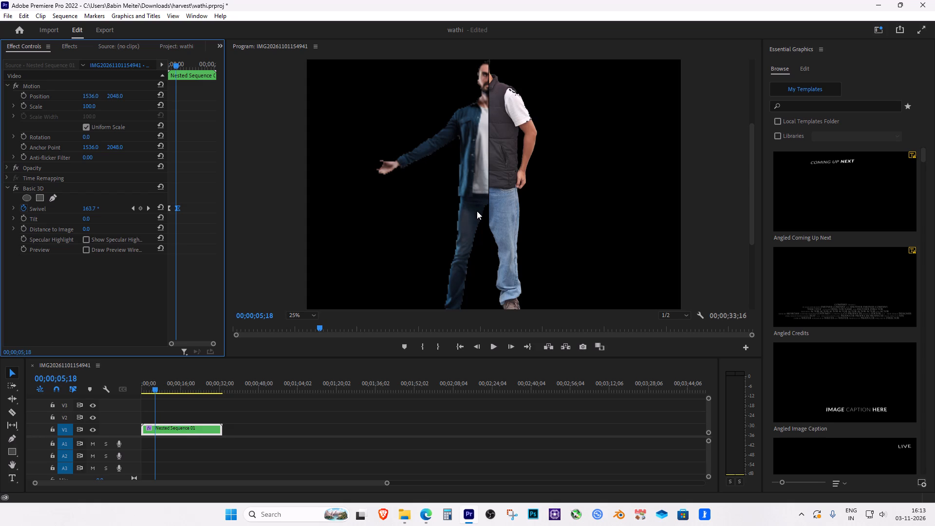
pyautogui.moveTo(157, 391); pyautogui.dragTo(138, 389)
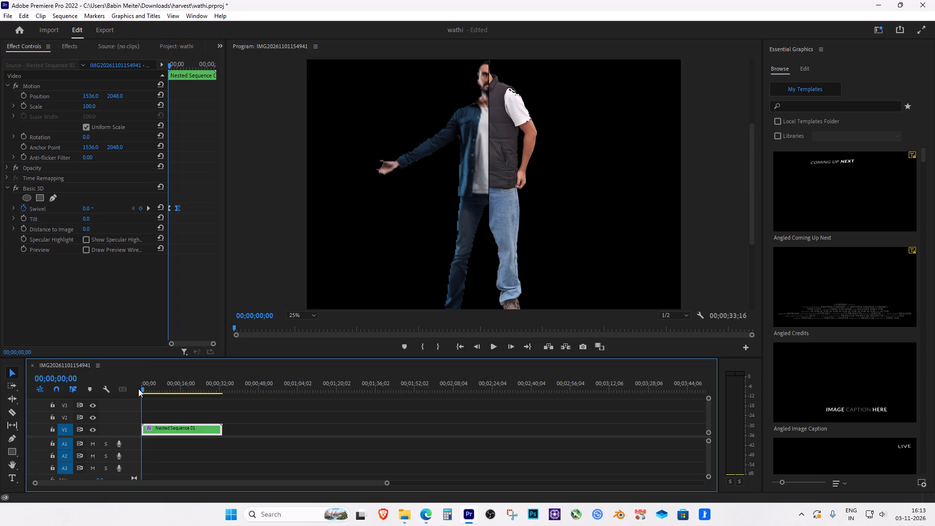
pyautogui.moveTo(138, 389); pyautogui.dragTo(132, 383)
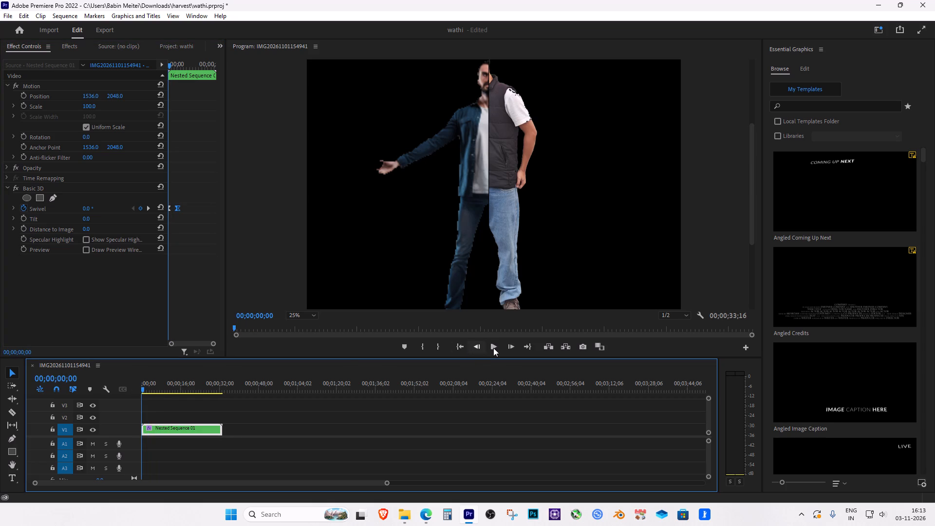
pyautogui.click(493, 348)
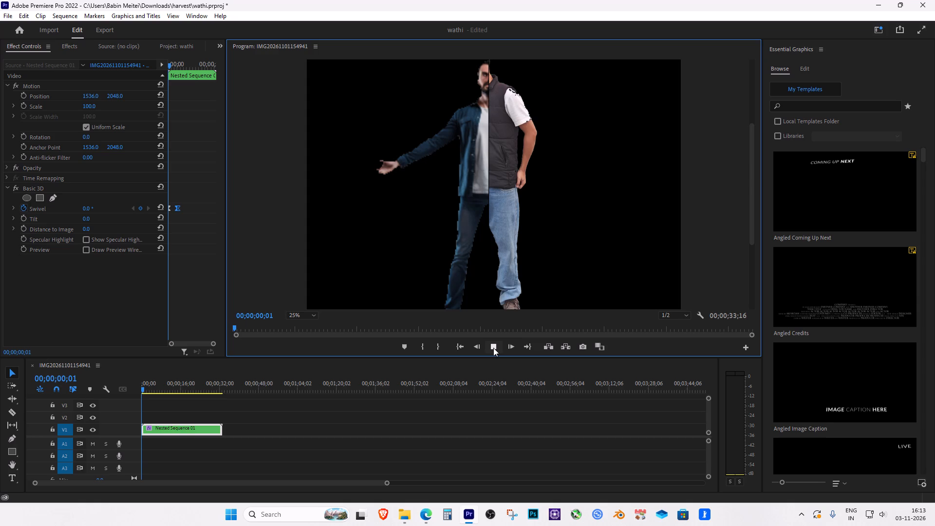
pyautogui.click(493, 349)
# Switch to Microsoft Edge, search the web for gameloot in a new tab and open the GameLoot site.
pyautogui.click(425, 515)
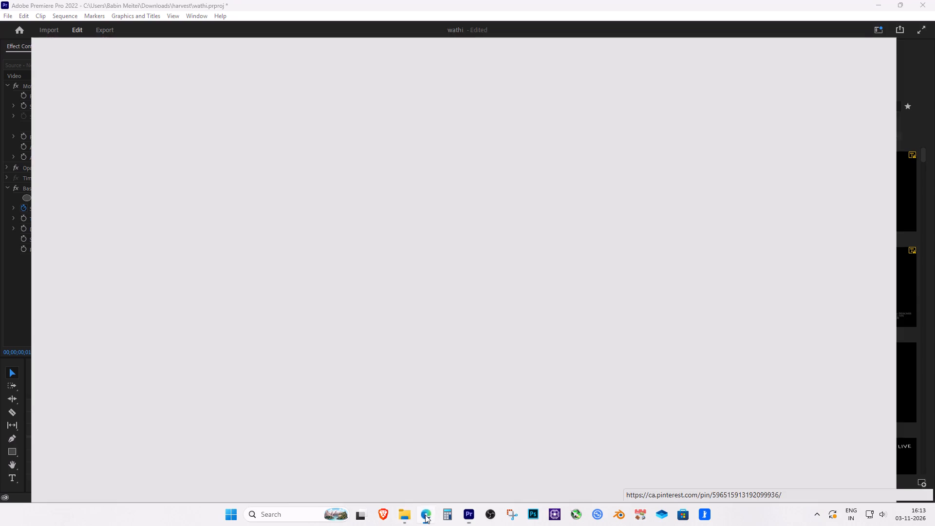
pyautogui.click(257, 6)
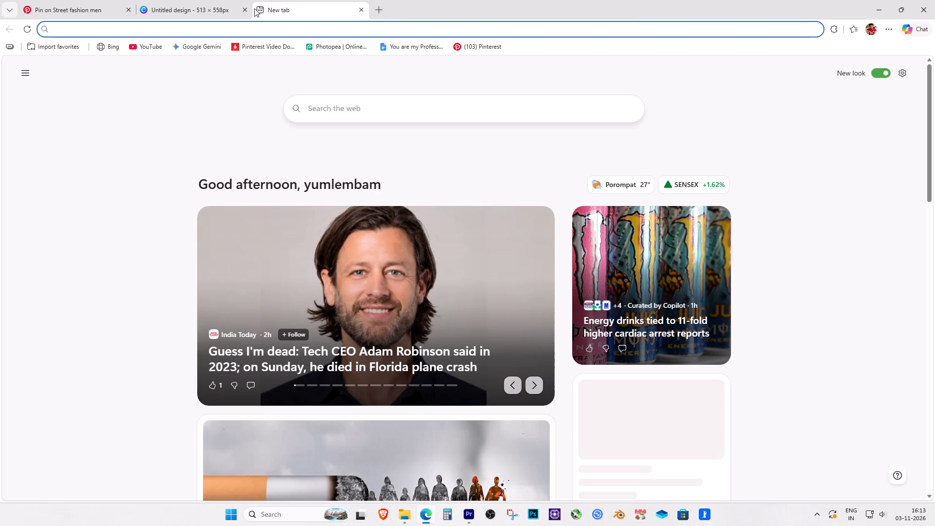
pyautogui.write('gameloot')
pyautogui.press('Return')
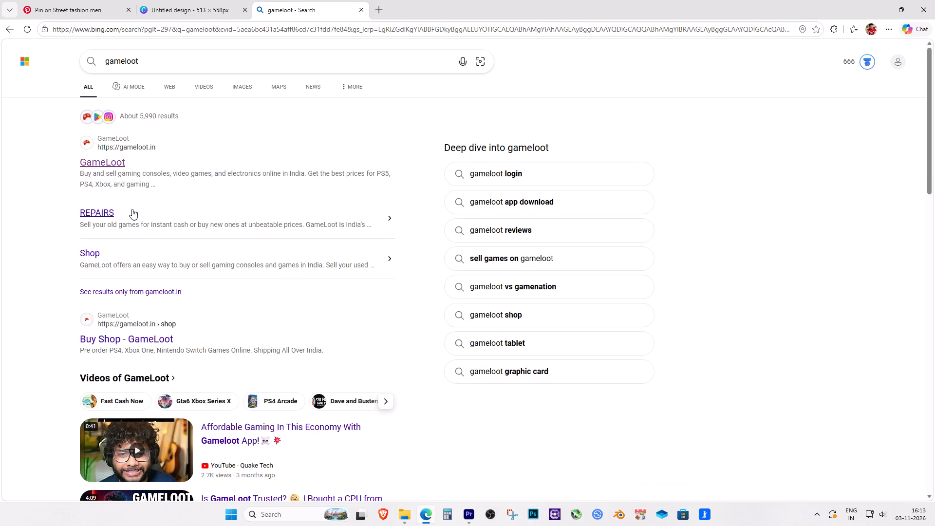
pyautogui.click(103, 161)
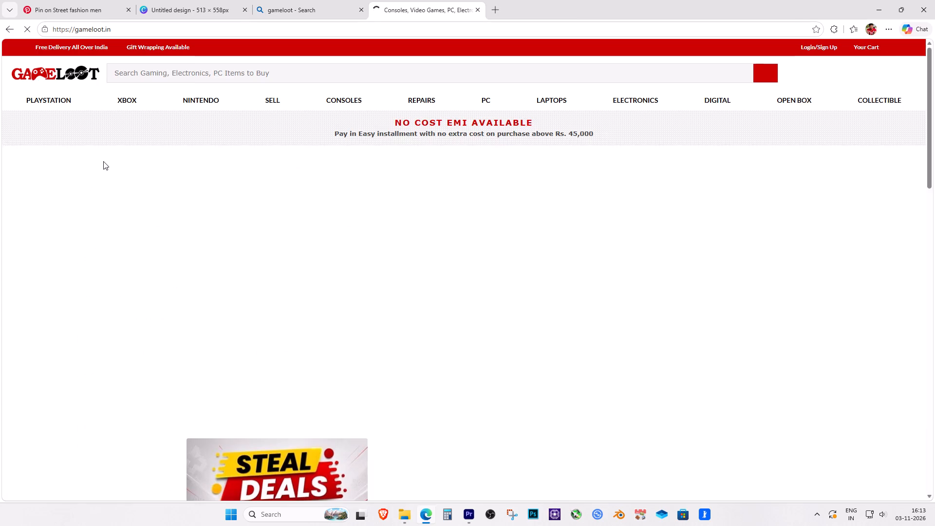